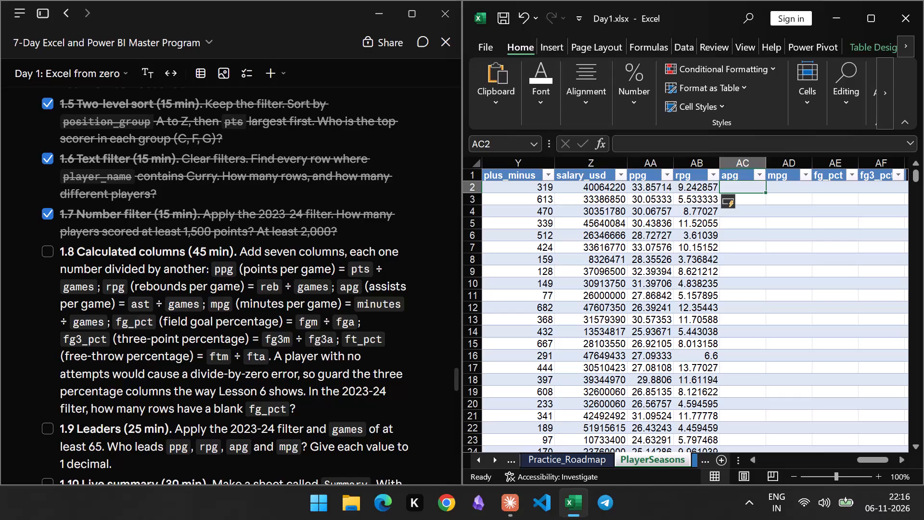
# Fill the apg column with assists divided by games by entering =($S2/$G2) in AC2.
pyautogui.press('=')
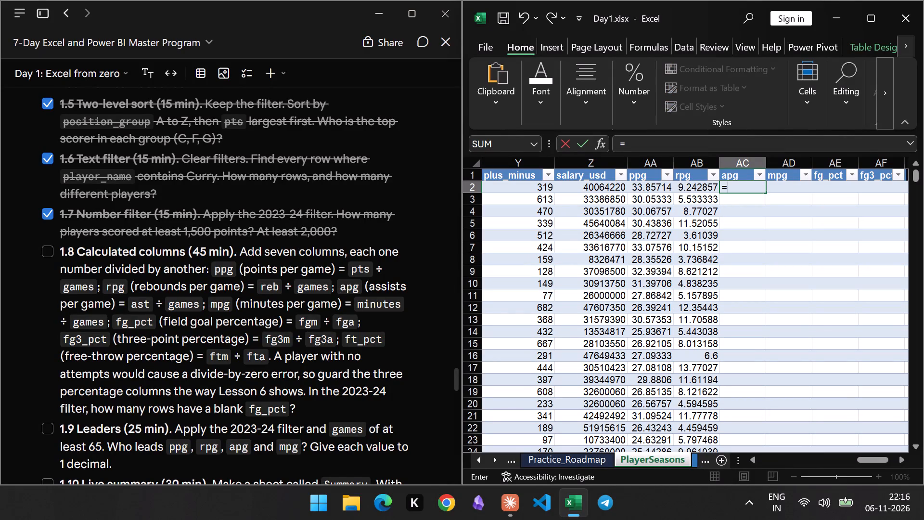
pyautogui.hotkey('shift', '(')
pyautogui.hotkey('shift', '$')
pyautogui.hscroll(4, 677, 233)
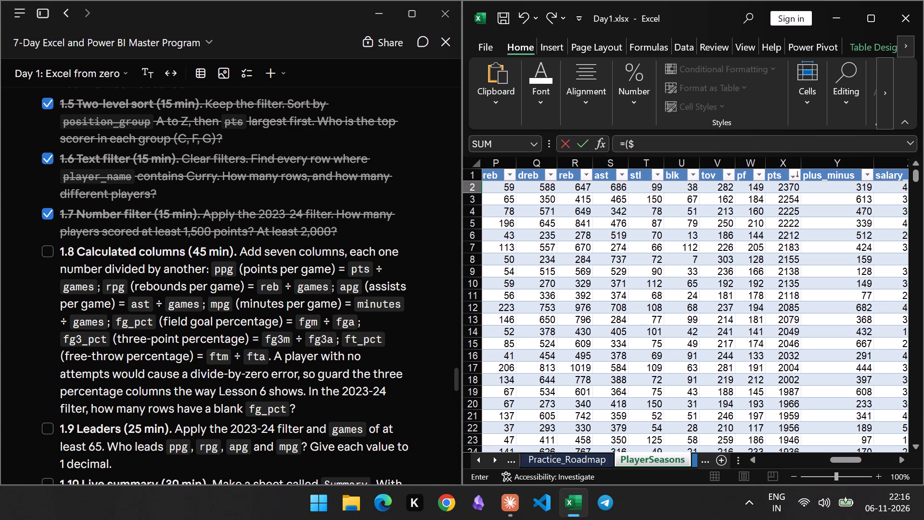
pyautogui.hscroll(-6, 677, 233)
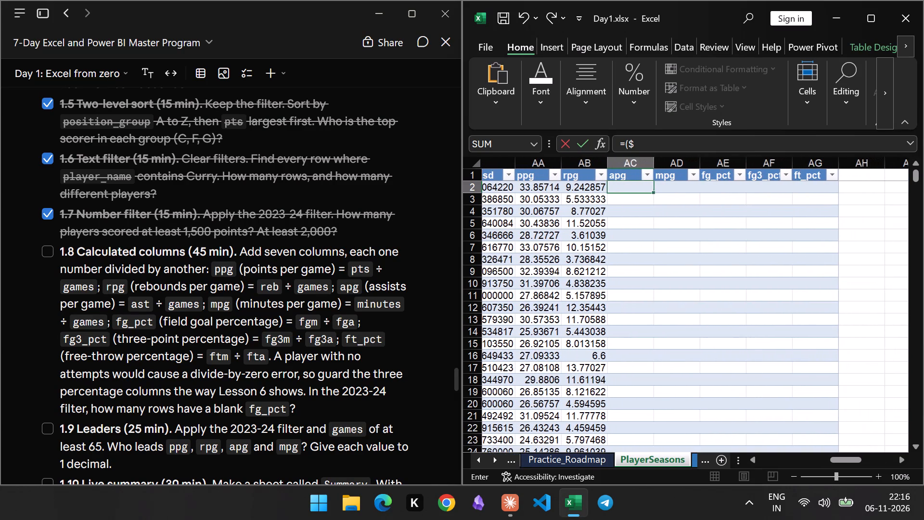
pyautogui.write('S2')
pyautogui.press('/')
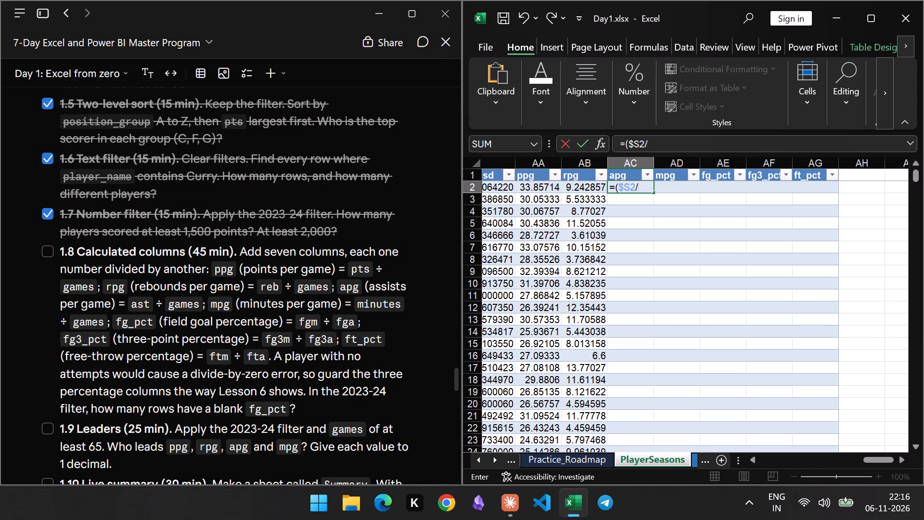
pyautogui.write('$G2)')
pyautogui.press('Return')
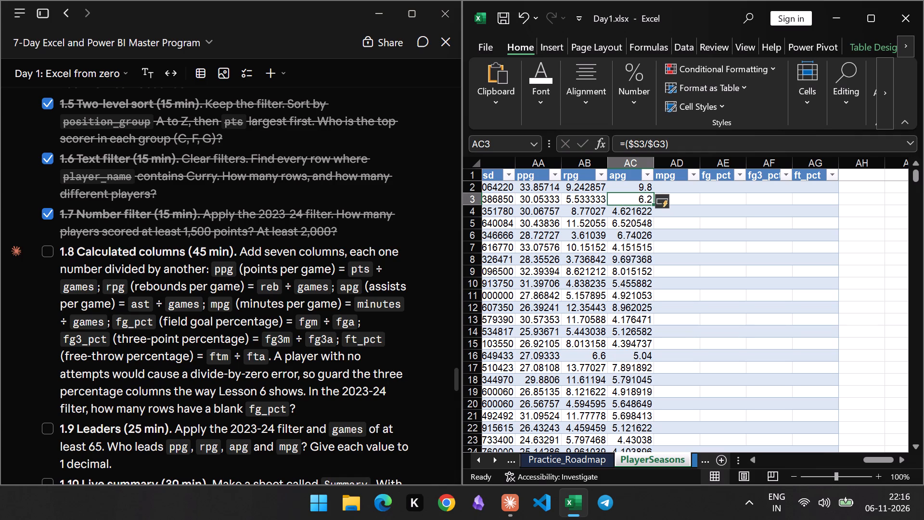
# Fill the mpg column with minutes divided by games by entering =($I2/$G2) in AD2.
pyautogui.click(681, 186)
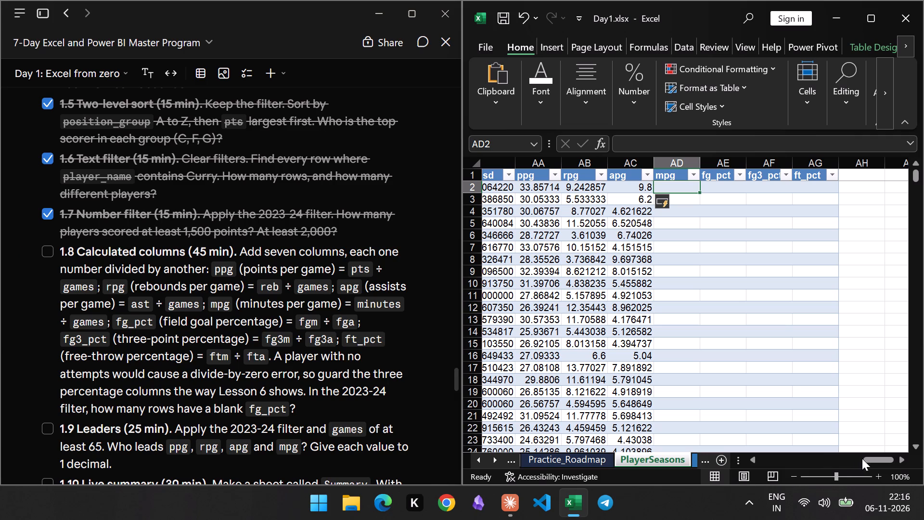
pyautogui.moveTo(868, 460); pyautogui.dragTo(845, 467)
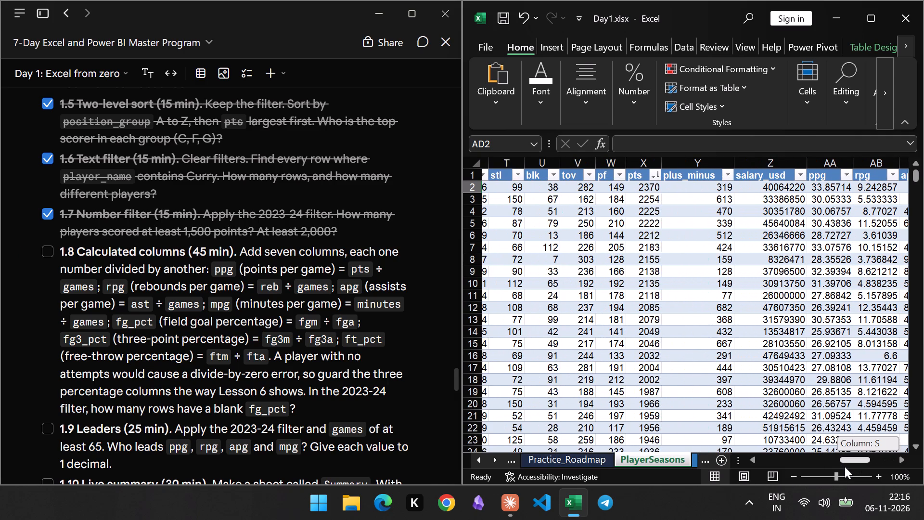
pyautogui.moveTo(845, 467); pyautogui.dragTo(843, 467)
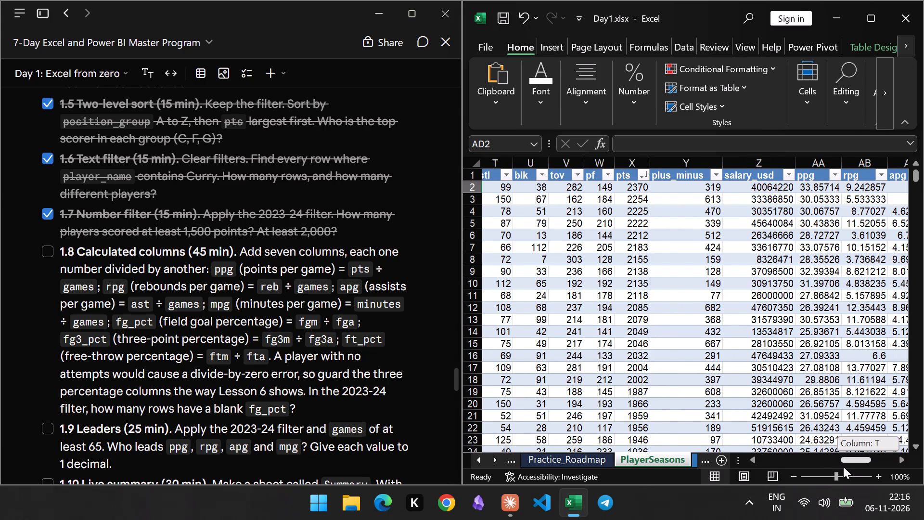
pyautogui.moveTo(843, 467); pyautogui.dragTo(821, 467)
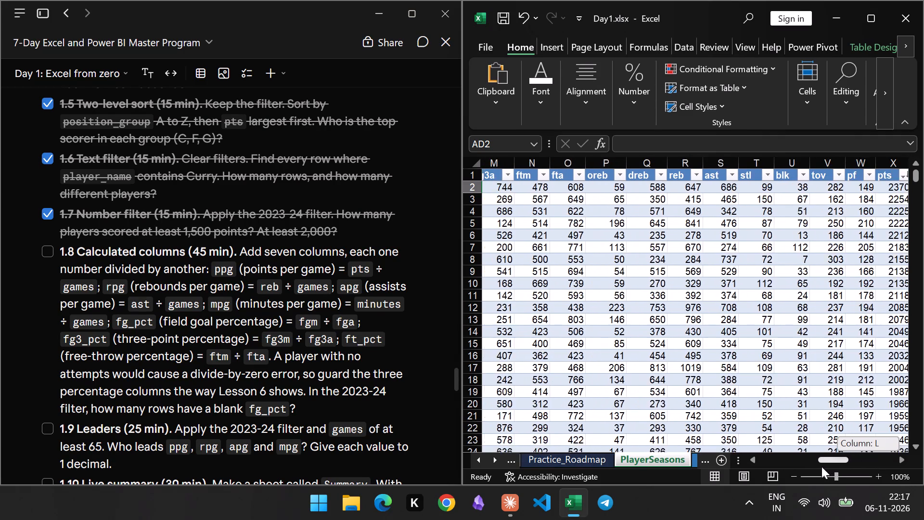
pyautogui.moveTo(821, 467); pyautogui.dragTo(806, 467)
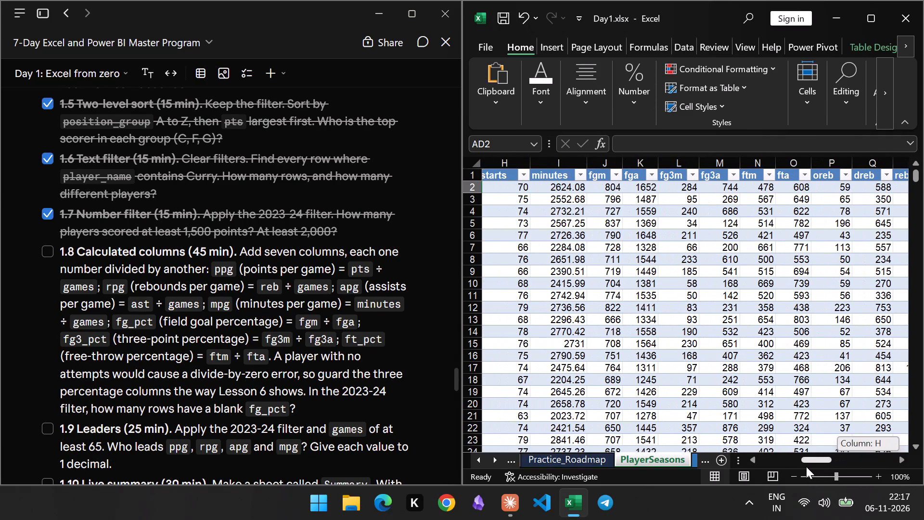
pyautogui.moveTo(806, 467); pyautogui.dragTo(861, 463)
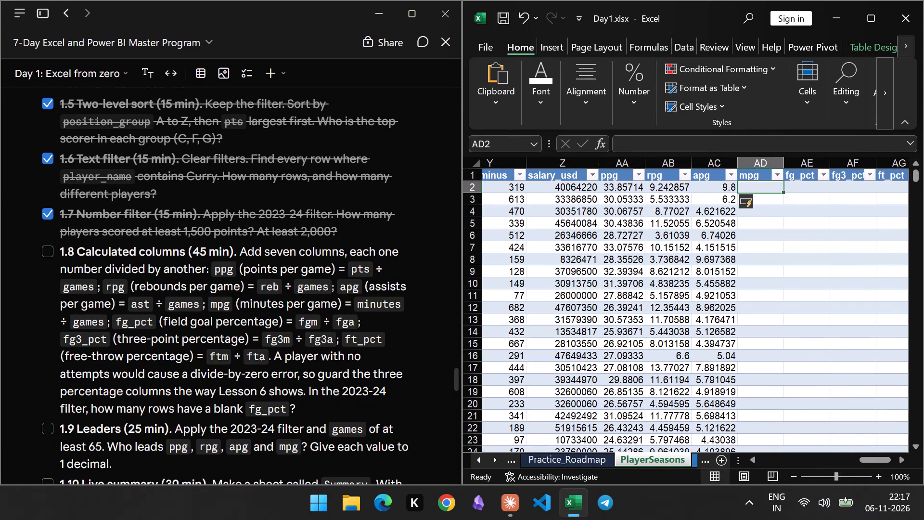
pyautogui.click(766, 182)
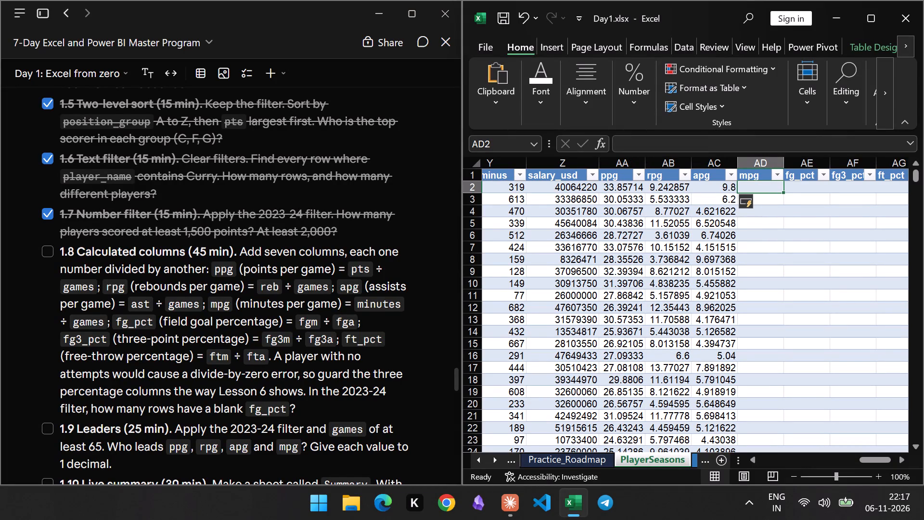
pyautogui.press('=')
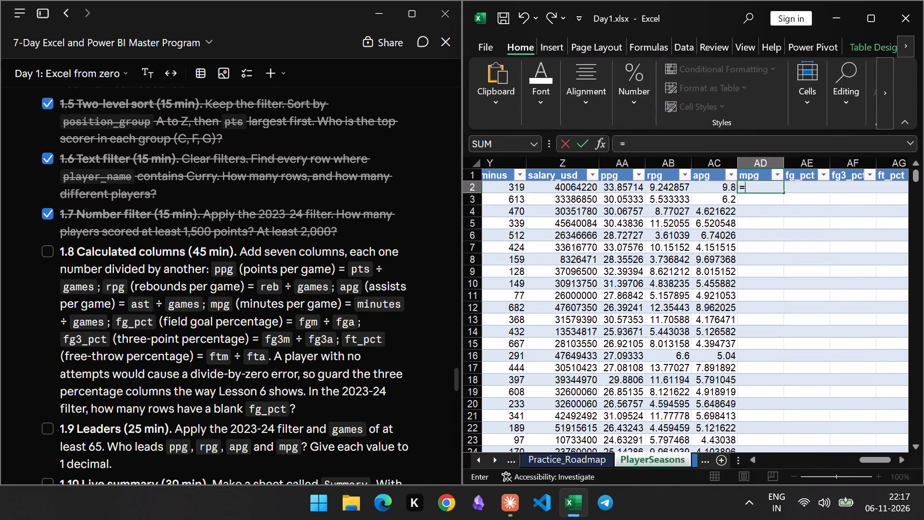
pyautogui.hotkey('shift', '(')
pyautogui.hotkey('shift', '$')
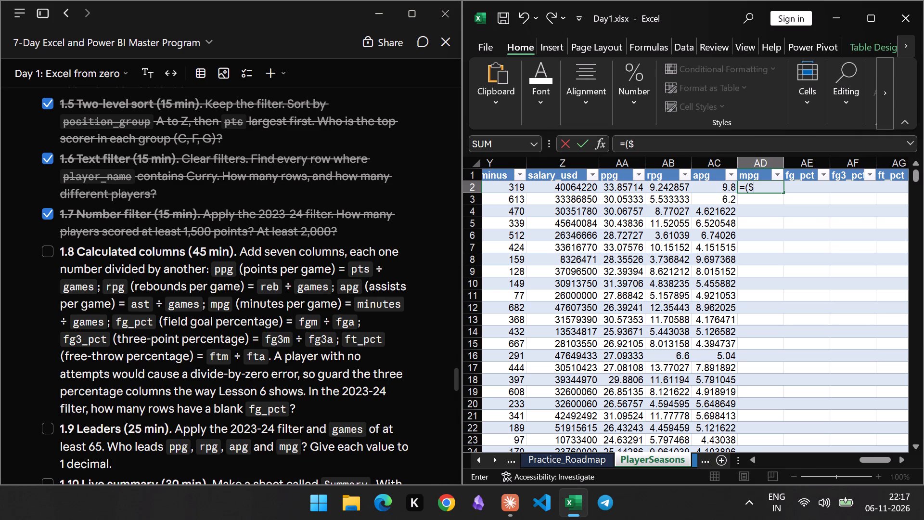
pyautogui.hotkey('shift', 'i')
pyautogui.press('2')
pyautogui.press('/')
pyautogui.hotkey('shift', '$')
pyautogui.hotkey('shift', 'g')
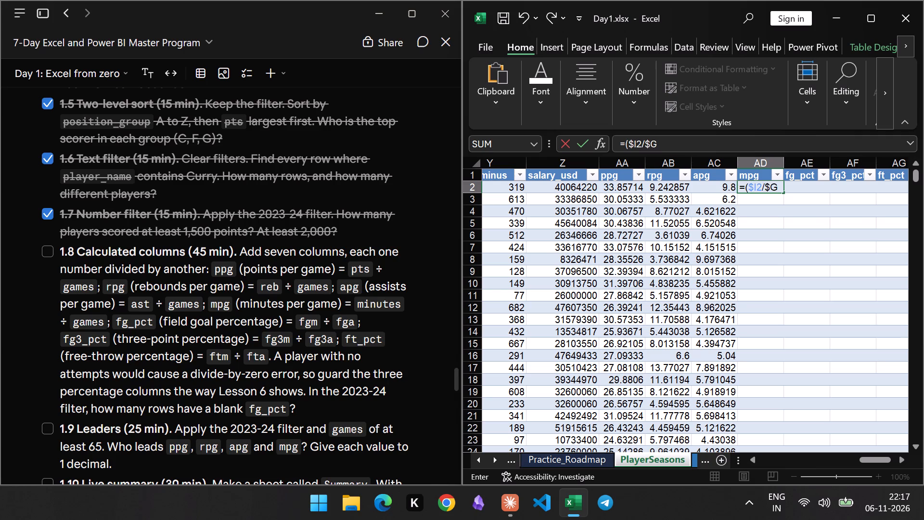
pyautogui.press('2')
pyautogui.hotkey('shift', ')')
pyautogui.press('Return')
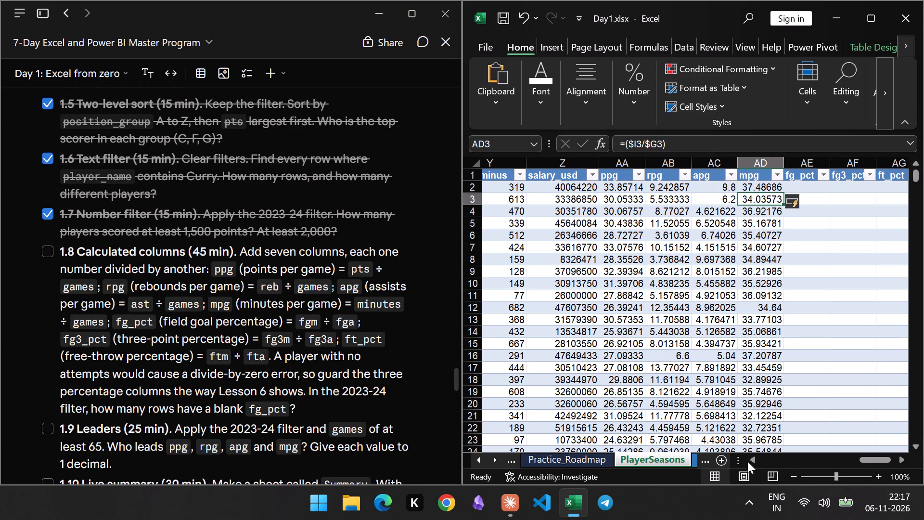
# Check the source shooting columns in the table and look up the divide-by-zero guard formula in Lesson 6 of the course notes.
pyautogui.moveTo(865, 458); pyautogui.dragTo(812, 466)
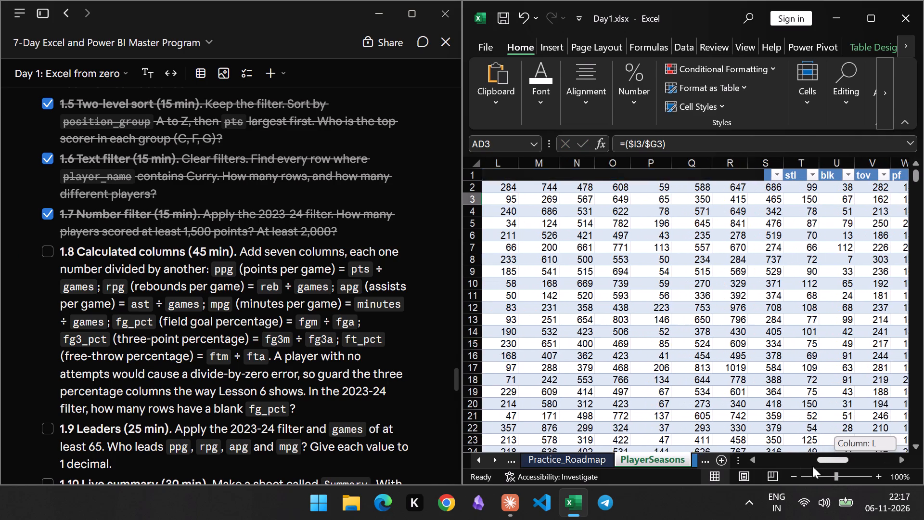
pyautogui.moveTo(812, 466); pyautogui.dragTo(790, 467)
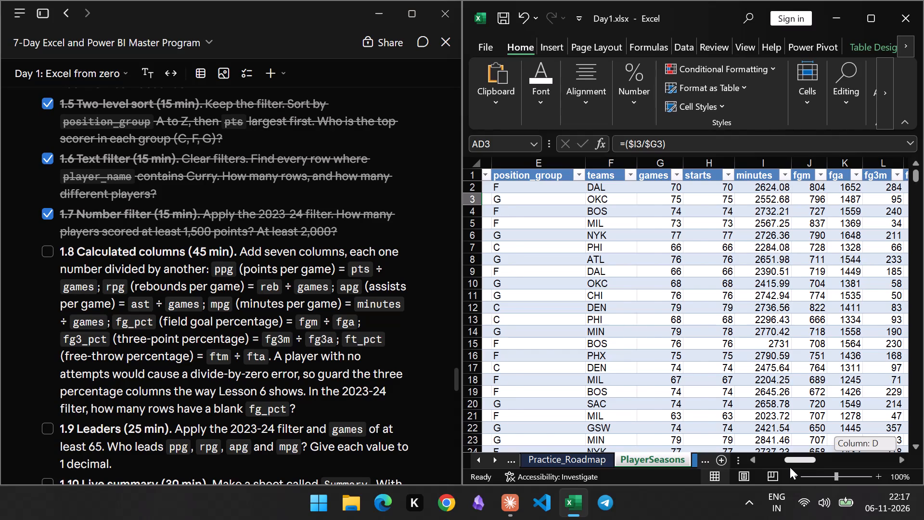
pyautogui.moveTo(790, 467); pyautogui.dragTo(866, 466)
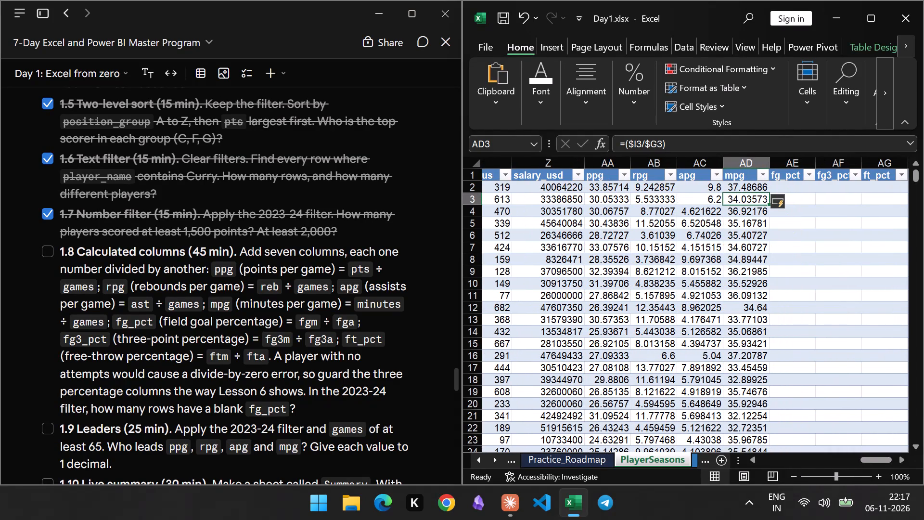
pyautogui.click(794, 189)
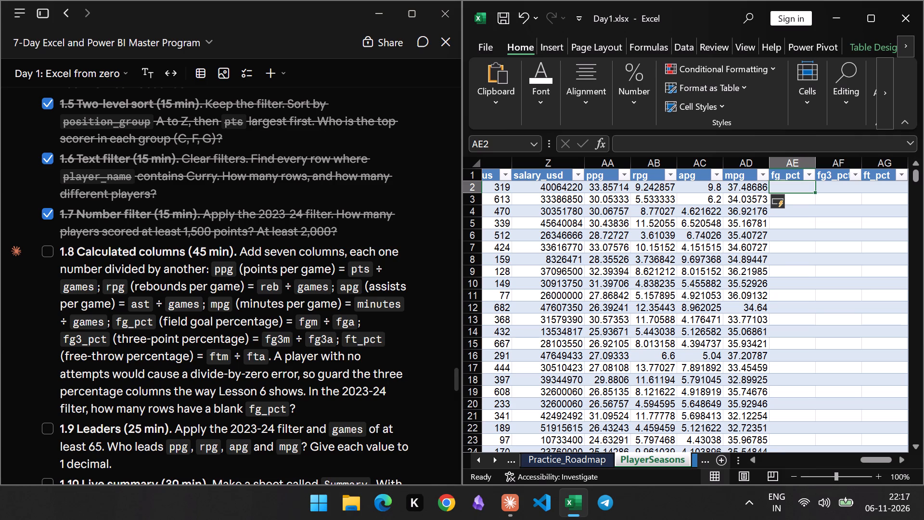
pyautogui.scroll(2, 310, 328)
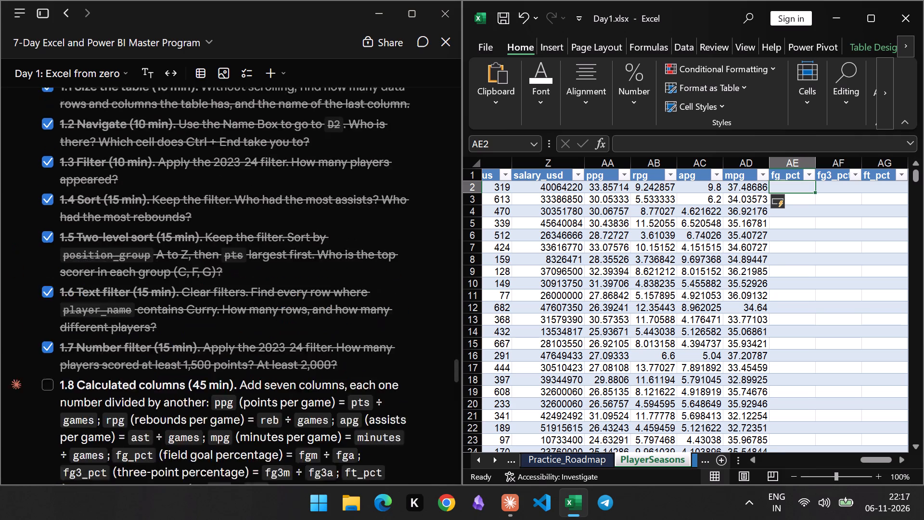
pyautogui.scroll(10, 308, 316)
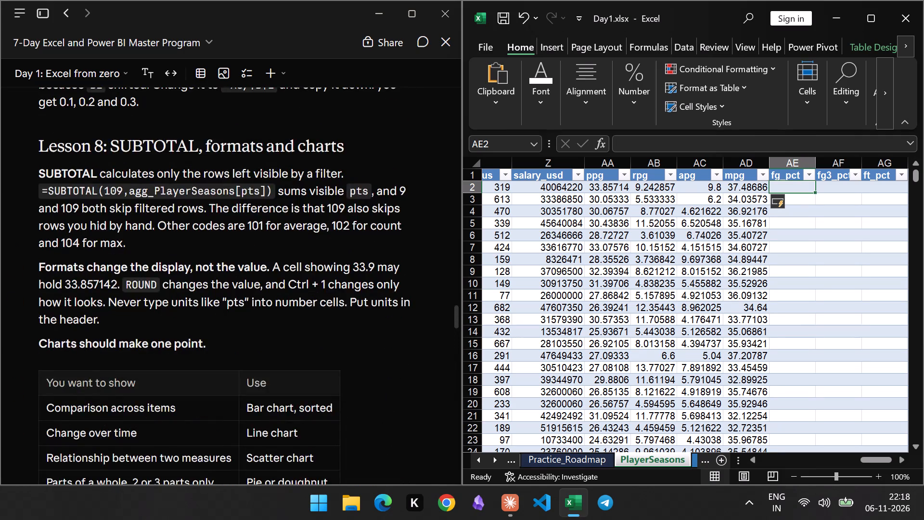
pyautogui.scroll(9, 308, 312)
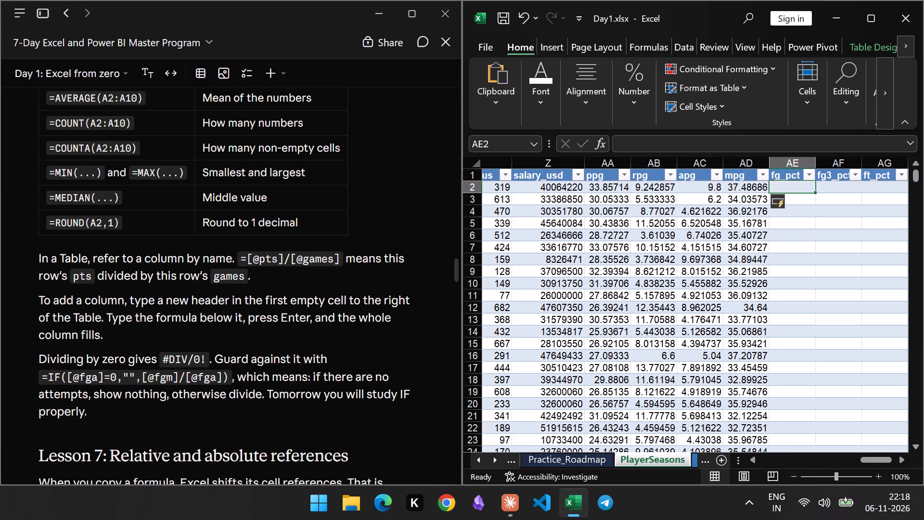
# Fill the fg_pct column with field goals made divided by attempts, guarded against zero attempts, by entering =IF($K2=0,"",$J2/$K2) in AE2.
pyautogui.click(803, 189)
pyautogui.click(708, 146)
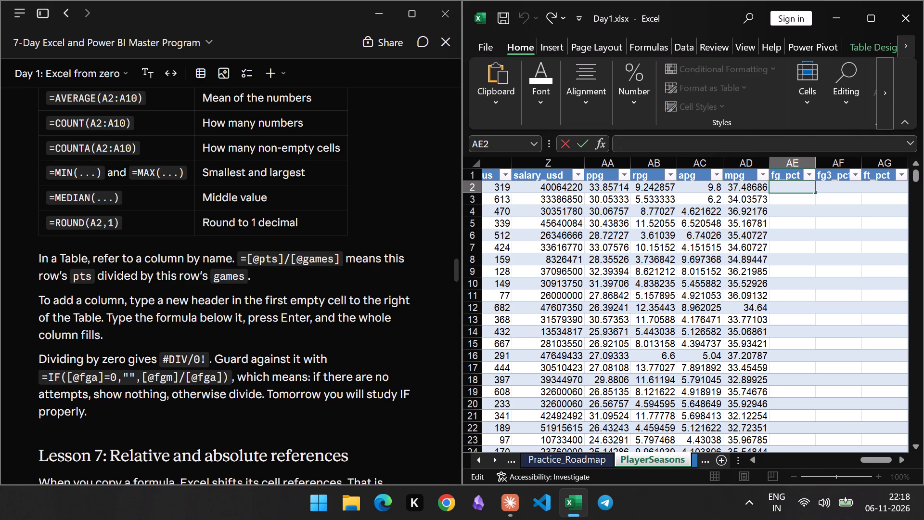
pyautogui.press('=')
pyautogui.write('IF')
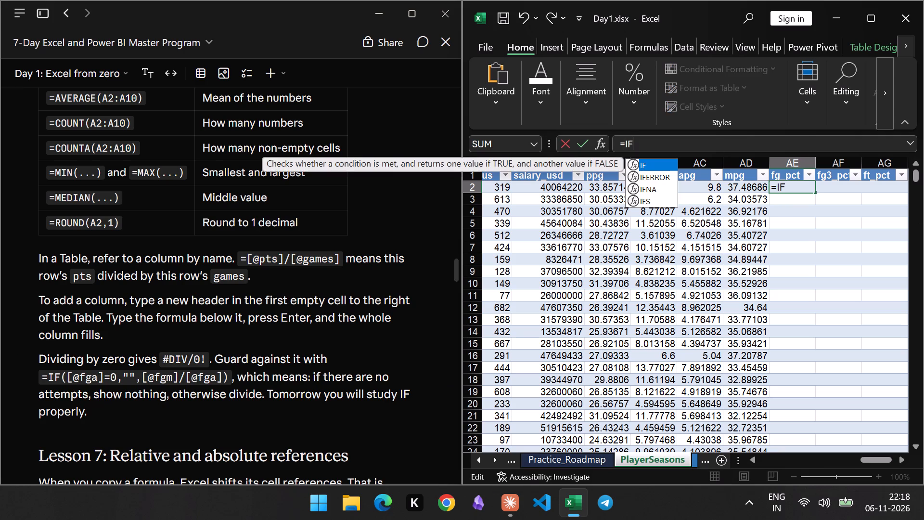
pyautogui.hotkey('shift', '(')
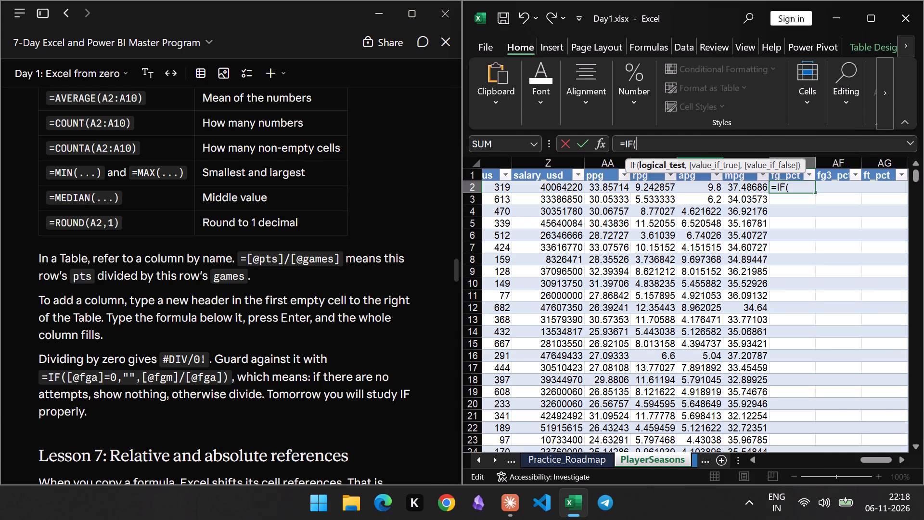
pyautogui.scroll(-11, 399, 347)
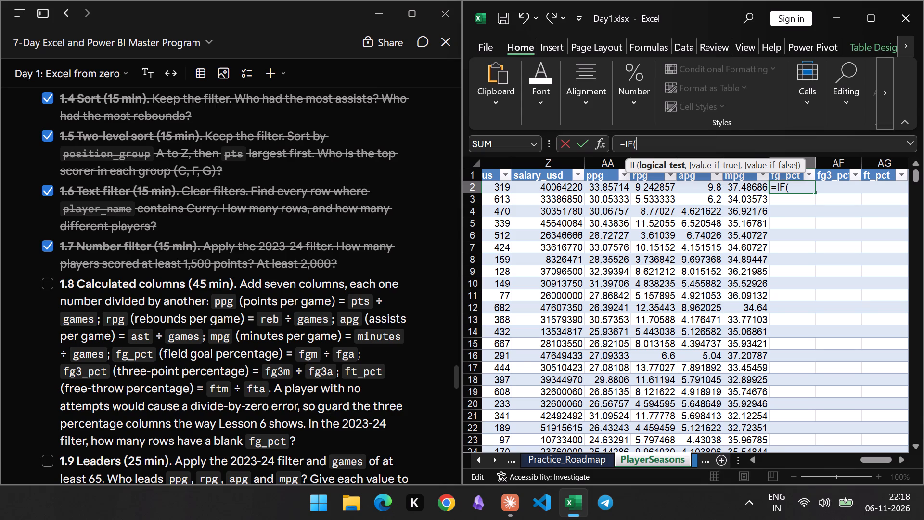
pyautogui.write('fga')
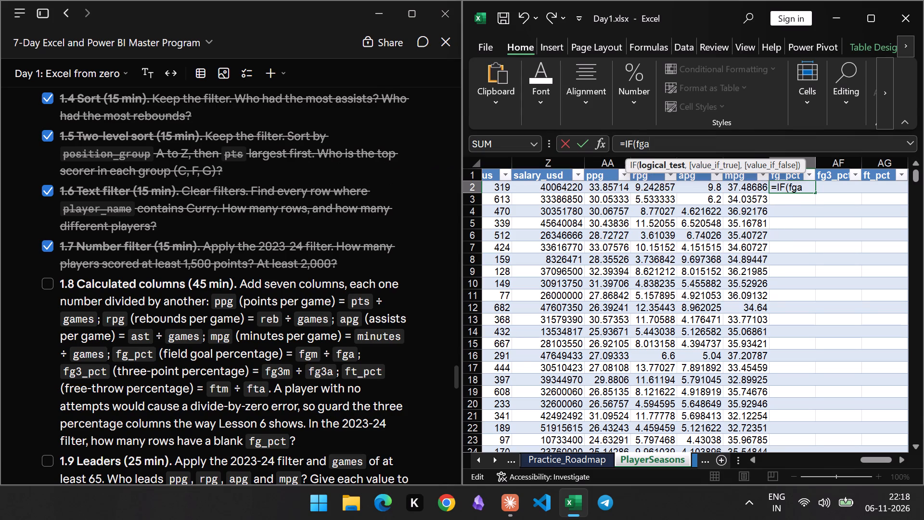
pyautogui.press('BackSpace')
pyautogui.press('BackSpace')
pyautogui.press('BackSpace')
pyautogui.hscroll(7, 551, 226)
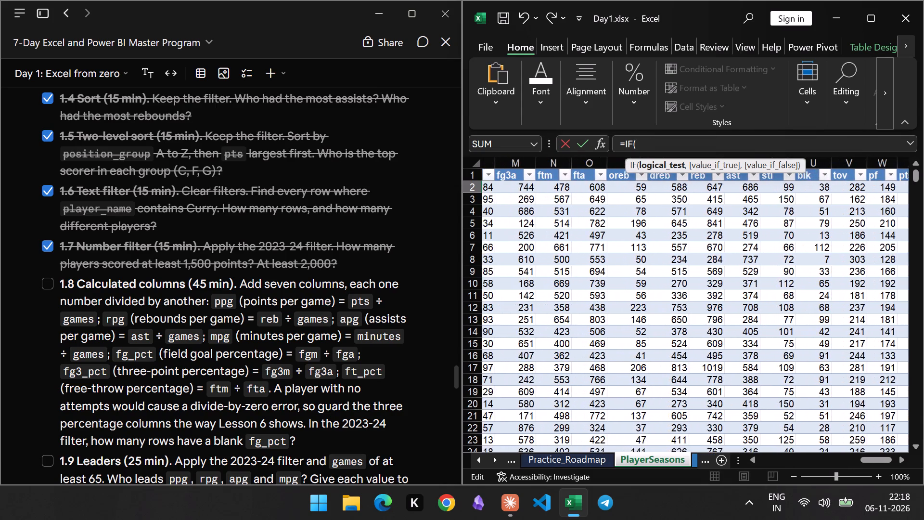
pyautogui.hscroll(1, 551, 226)
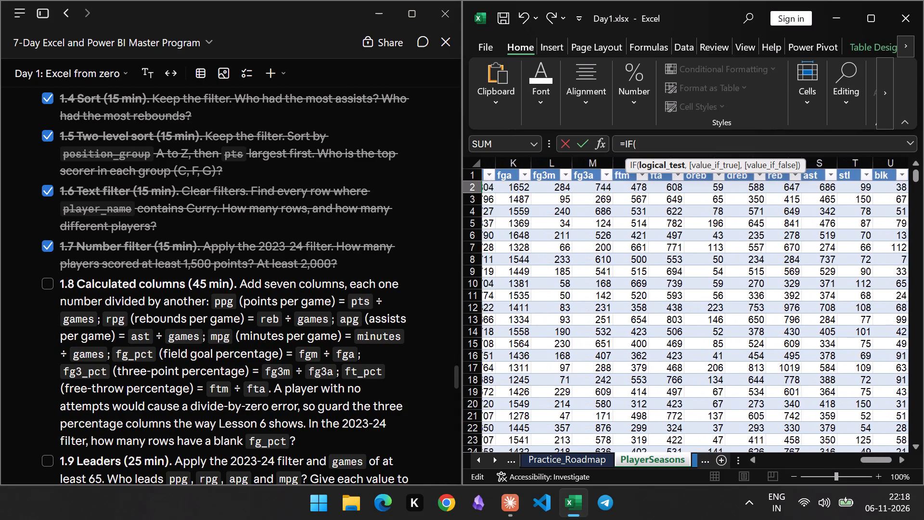
pyautogui.hscroll(1, 551, 226)
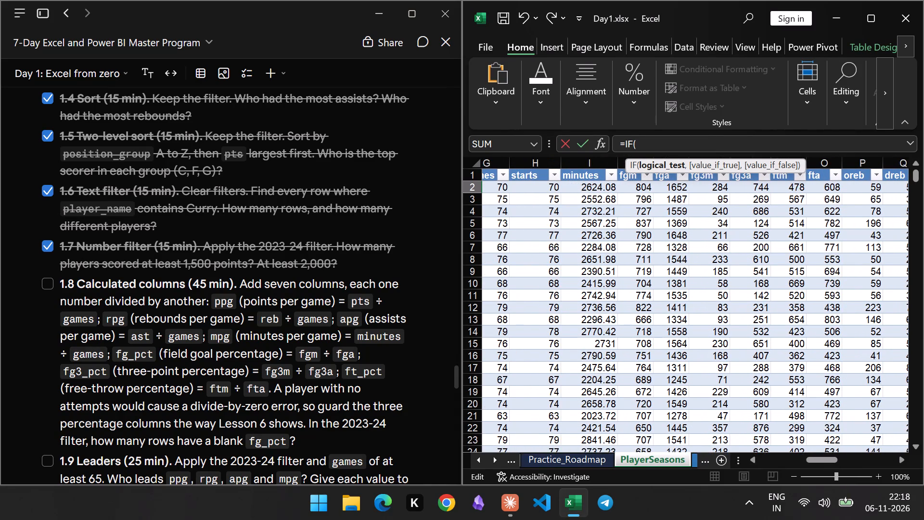
pyautogui.hscroll(-1, 551, 226)
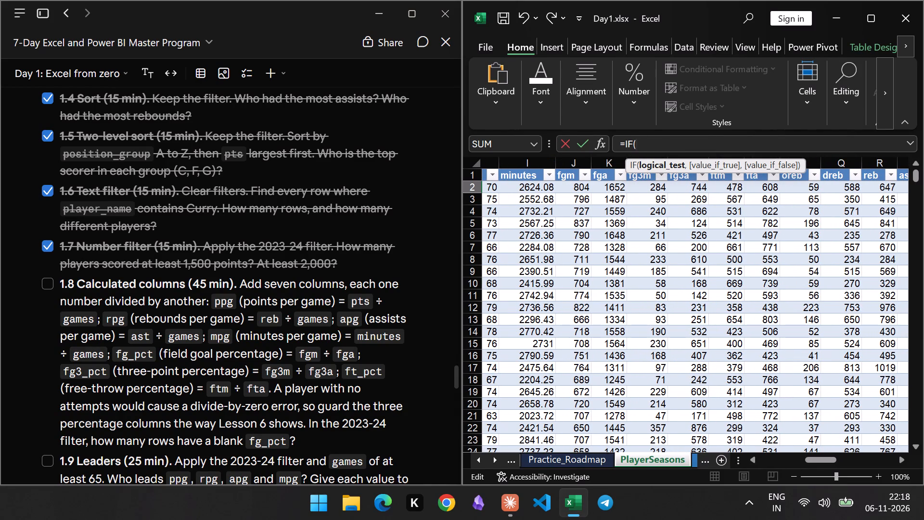
pyautogui.hotkey('shift', '$')
pyautogui.hotkey('shift', 'k')
pyautogui.press('2')
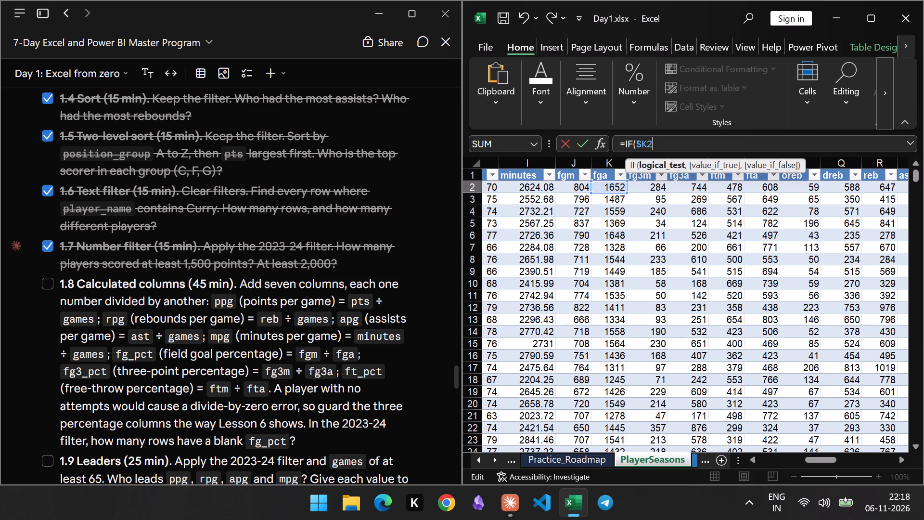
pyautogui.scroll(8, 321, 227)
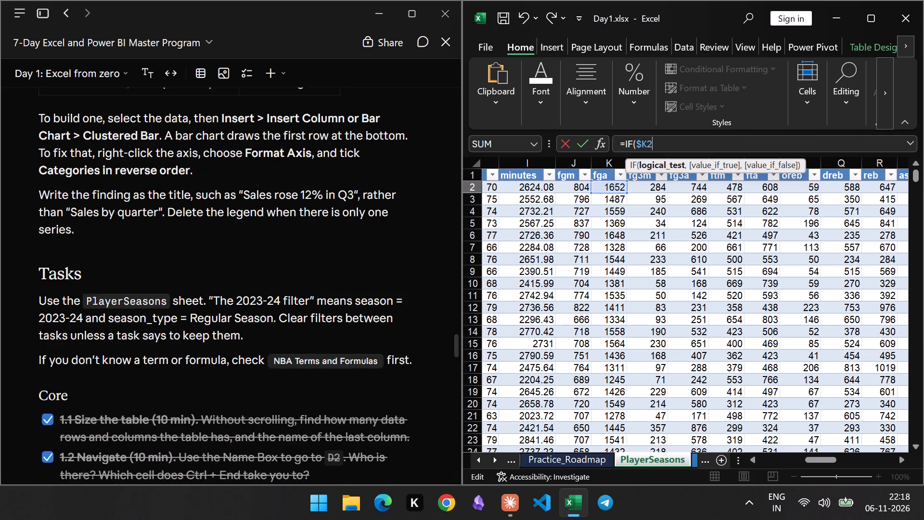
pyautogui.scroll(7, 321, 227)
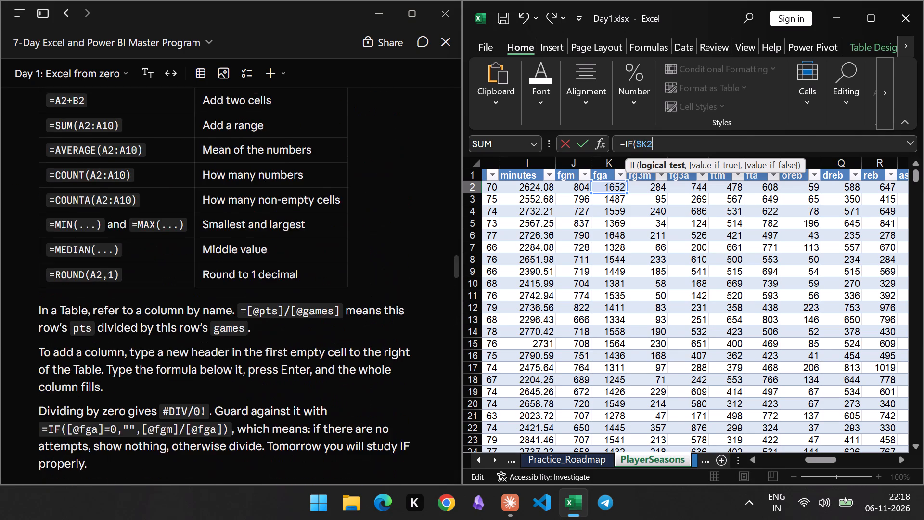
pyautogui.scroll(1, 321, 227)
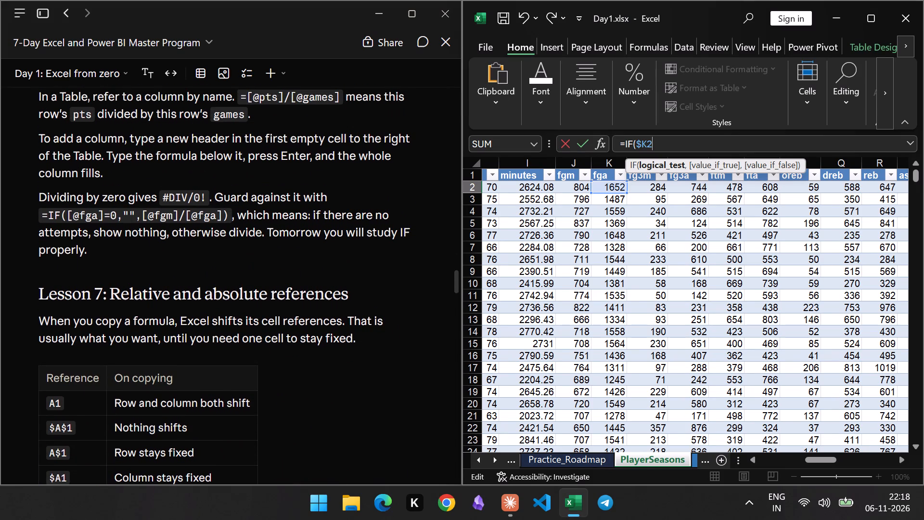
pyautogui.press('=')
pyautogui.press('0')
pyautogui.press(',')
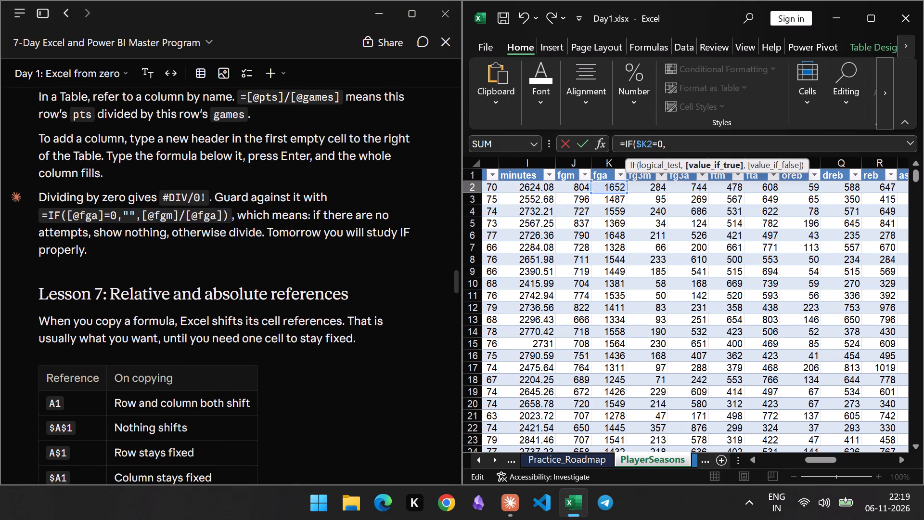
pyautogui.write('""')
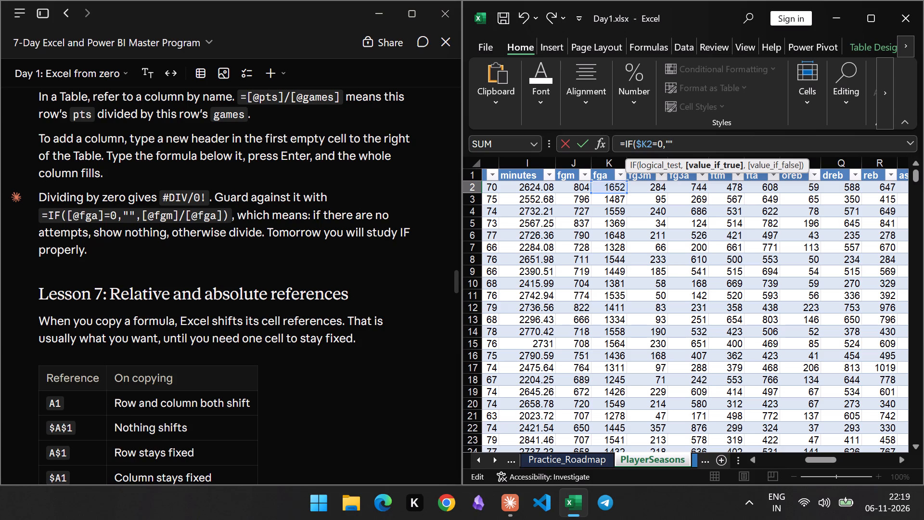
pyautogui.press(',')
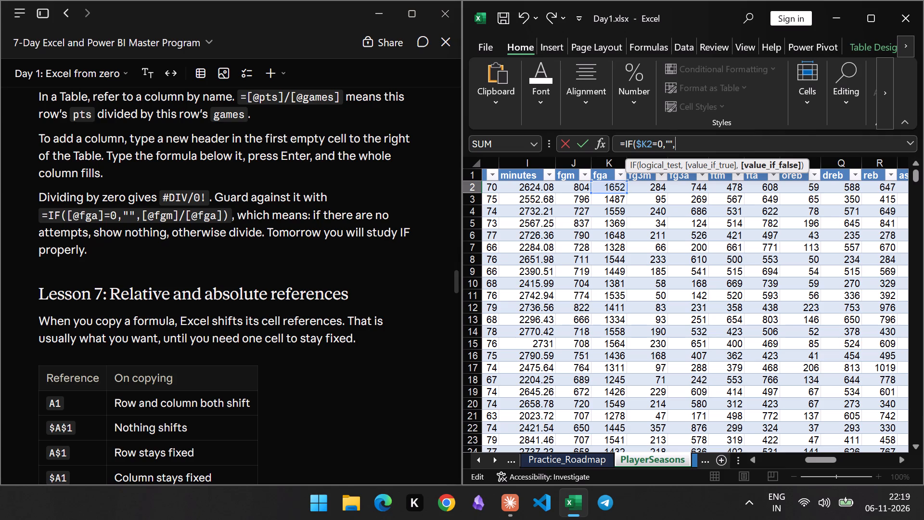
pyautogui.write('$J2')
pyautogui.press('/')
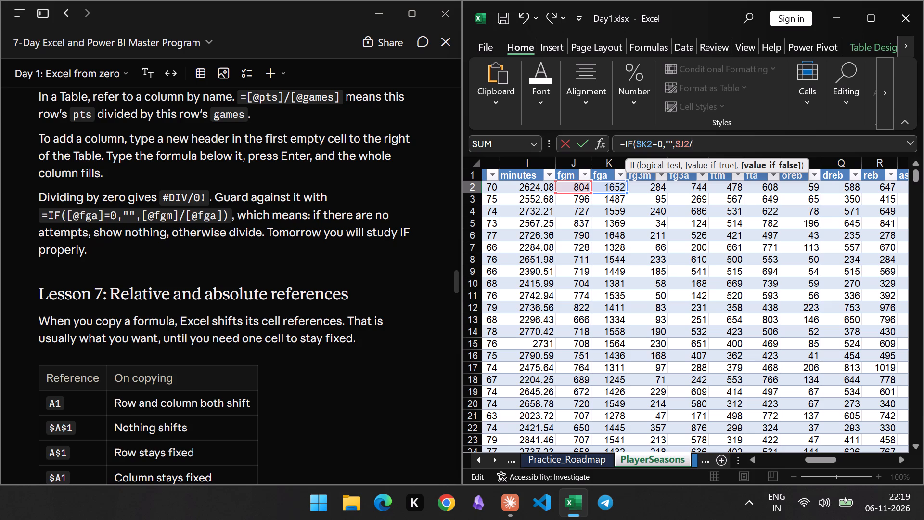
pyautogui.hotkey('shift', '$')
pyautogui.hotkey('shift', 'k')
pyautogui.press('2')
pyautogui.hotkey('shift', ')')
pyautogui.press('Return')
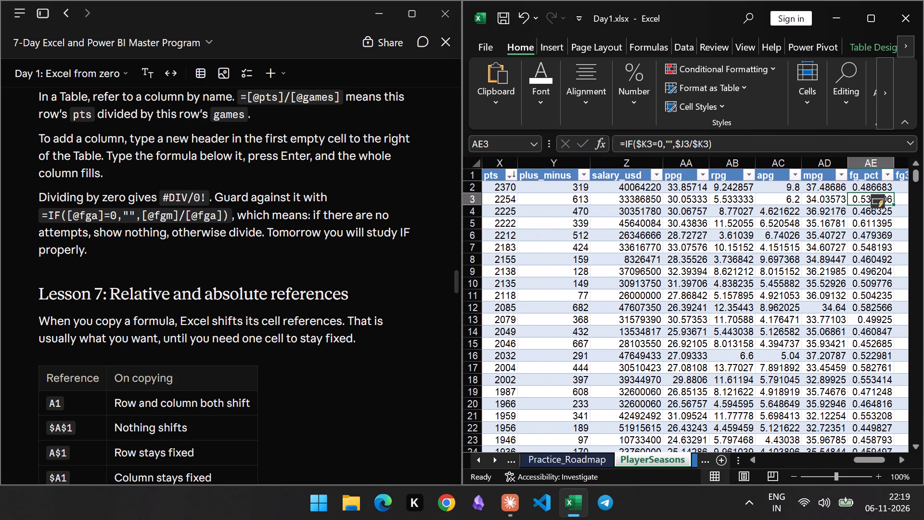
# Copy the full formula text of the fg_pct cell AE2 for reuse in the fg3_pct column.
pyautogui.hscroll(-3, 802, 207)
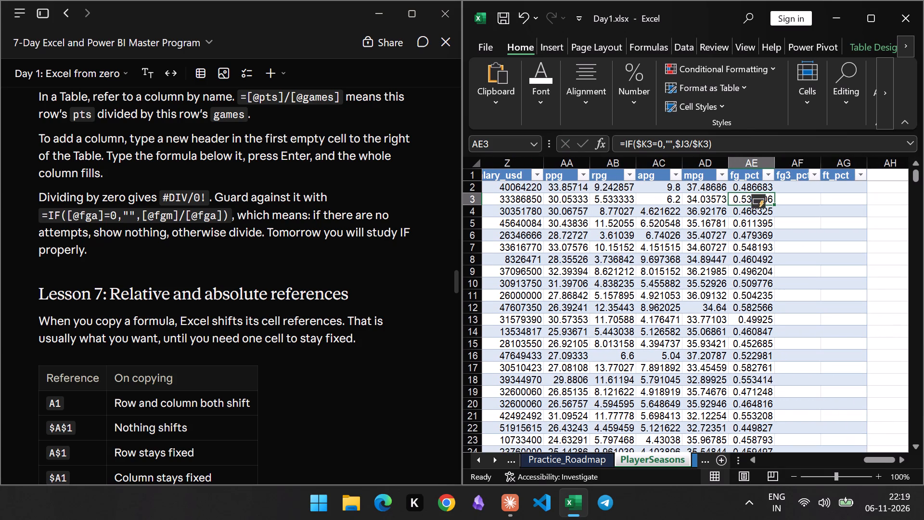
pyautogui.click(799, 188)
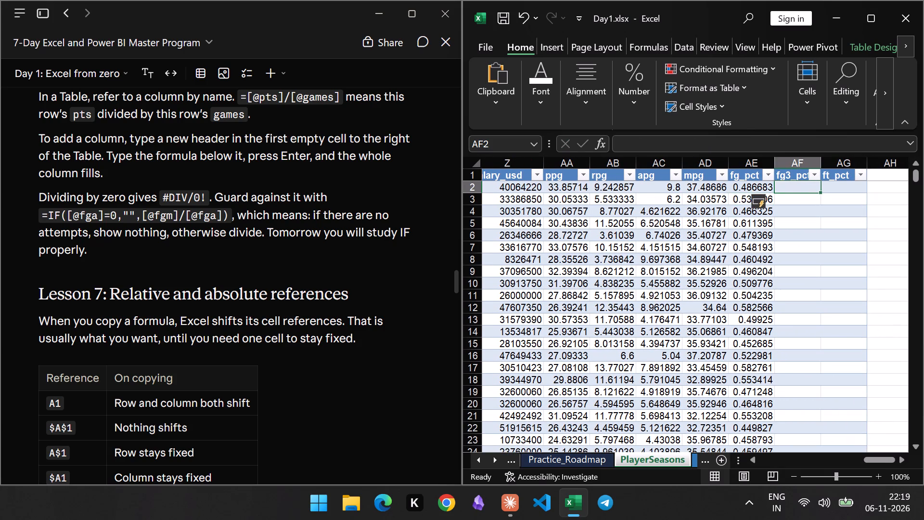
pyautogui.click(742, 184)
pyautogui.click(712, 140)
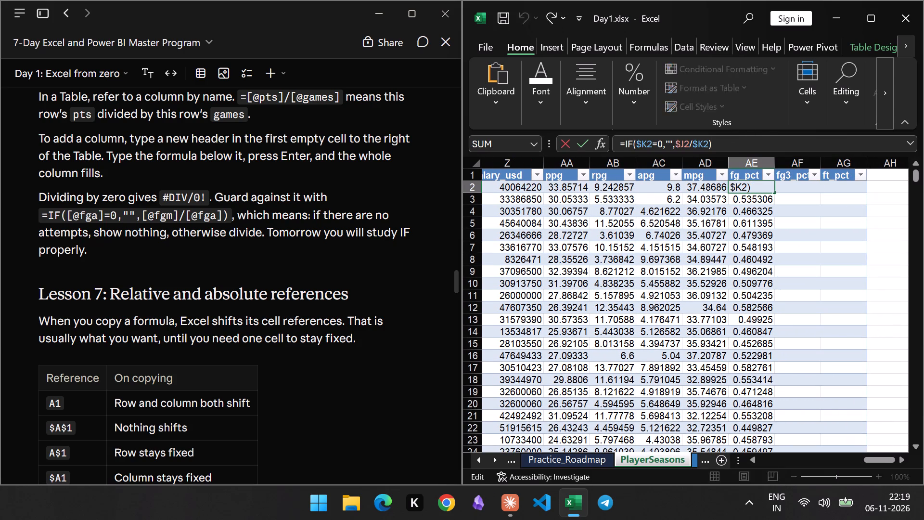
pyautogui.hotkey('ctrl', 'a')
pyautogui.hotkey('ctrl', 'c')
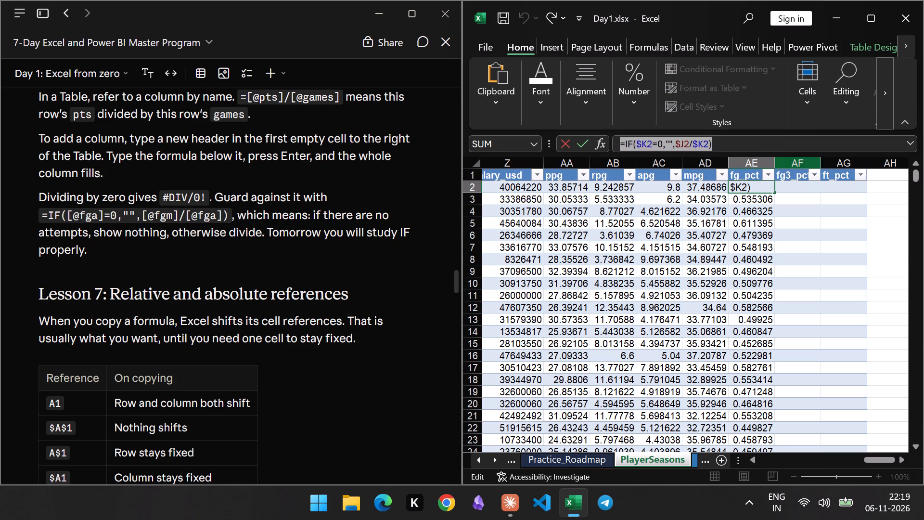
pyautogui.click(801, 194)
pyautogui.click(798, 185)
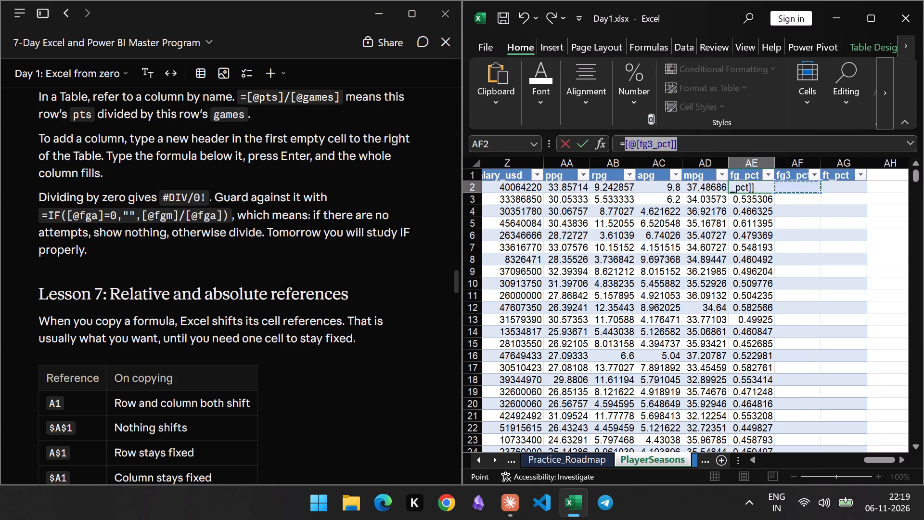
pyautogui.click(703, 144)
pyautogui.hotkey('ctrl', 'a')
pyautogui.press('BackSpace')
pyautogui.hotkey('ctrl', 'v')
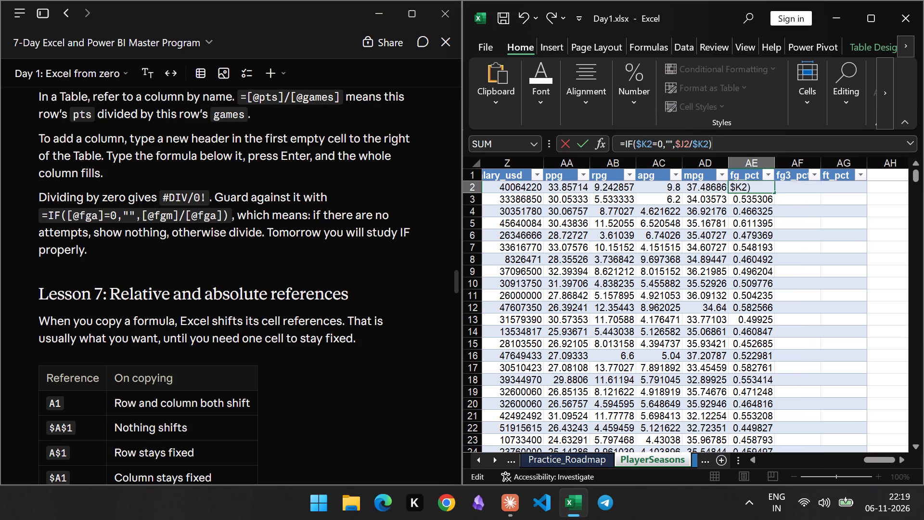
# Return to exercise 1.8 in the course notes and paste the copied fg_pct formula into AF2, the first fg3_pct cell.
pyautogui.scroll(-8, 257, 293)
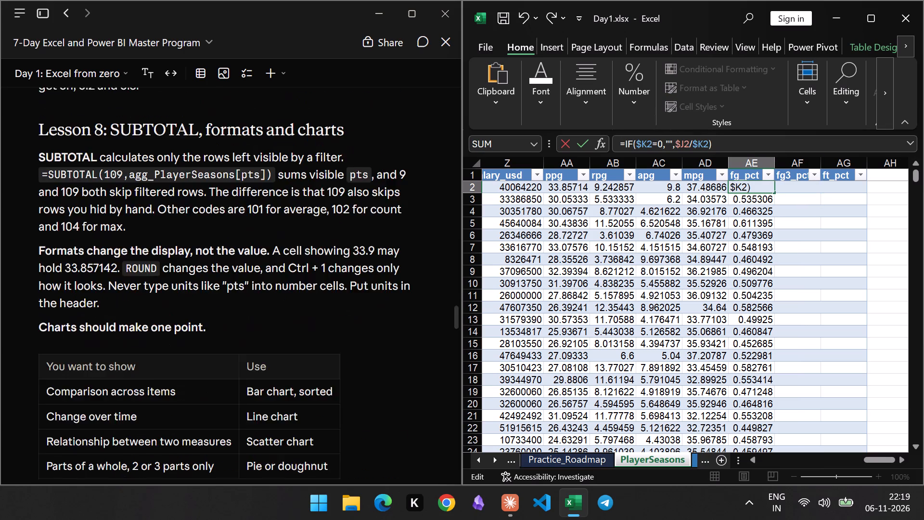
pyautogui.scroll(-12, 275, 282)
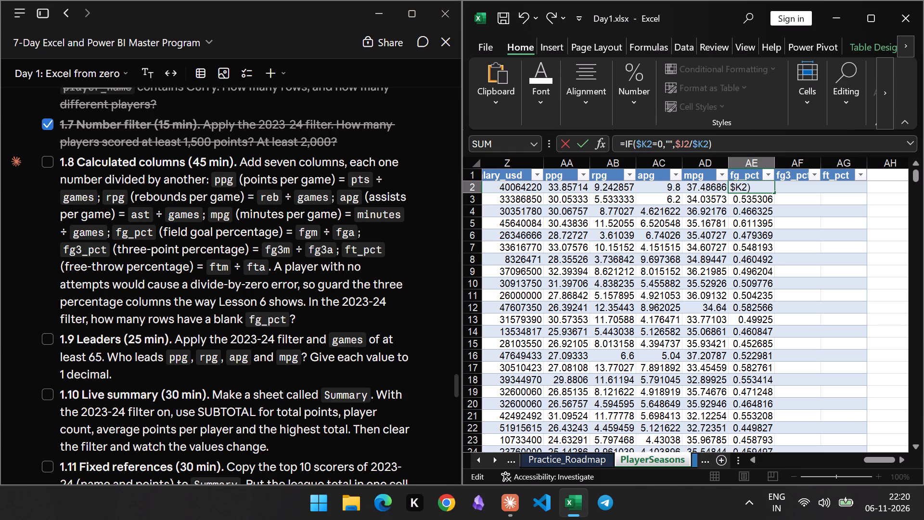
pyautogui.click(790, 190)
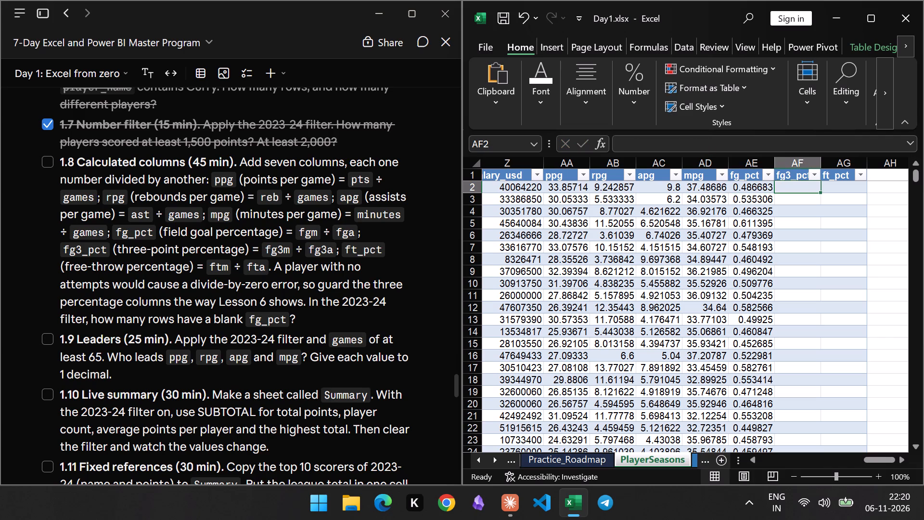
pyautogui.click(684, 145)
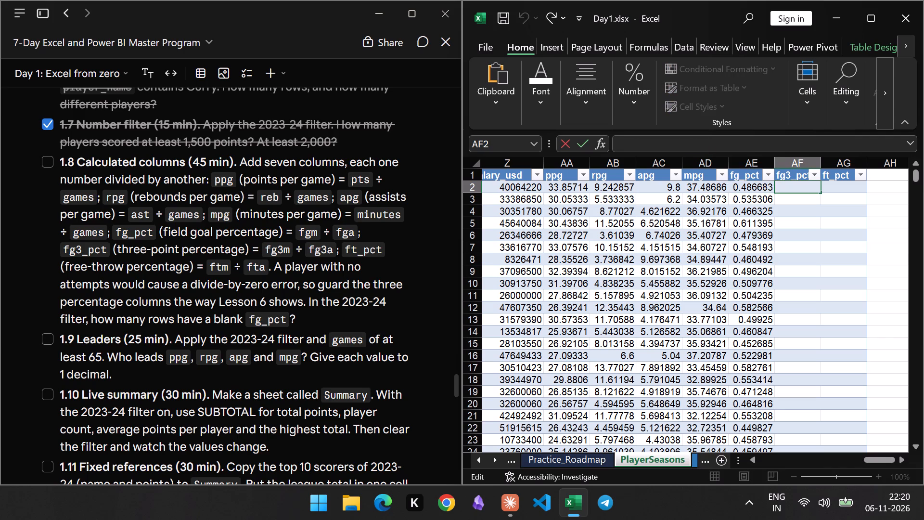
pyautogui.hotkey('ctrl', 'v')
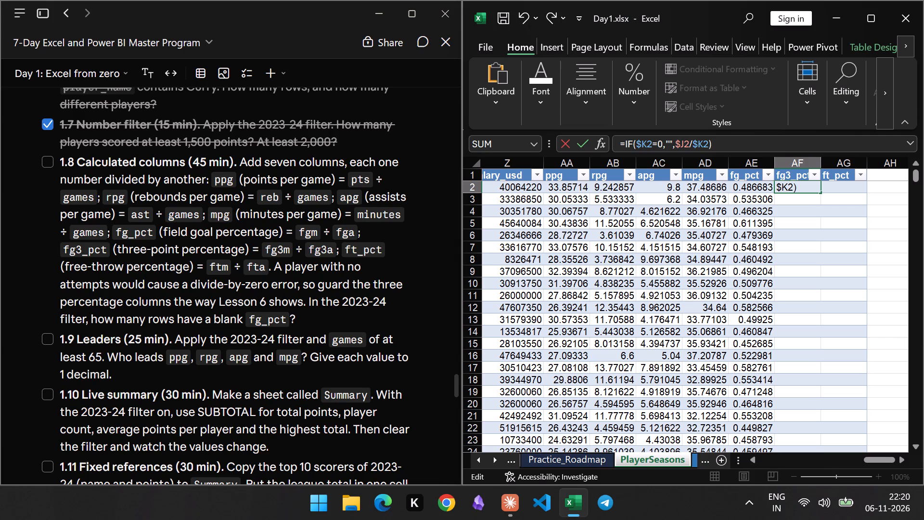
# Adapt the AF2 formula to three-pointers made divided by attempts, =IF($M2=0,"",$L2/$M2), and enter it to fill the fg3_pct column.
pyautogui.moveTo(877, 458); pyautogui.dragTo(835, 461)
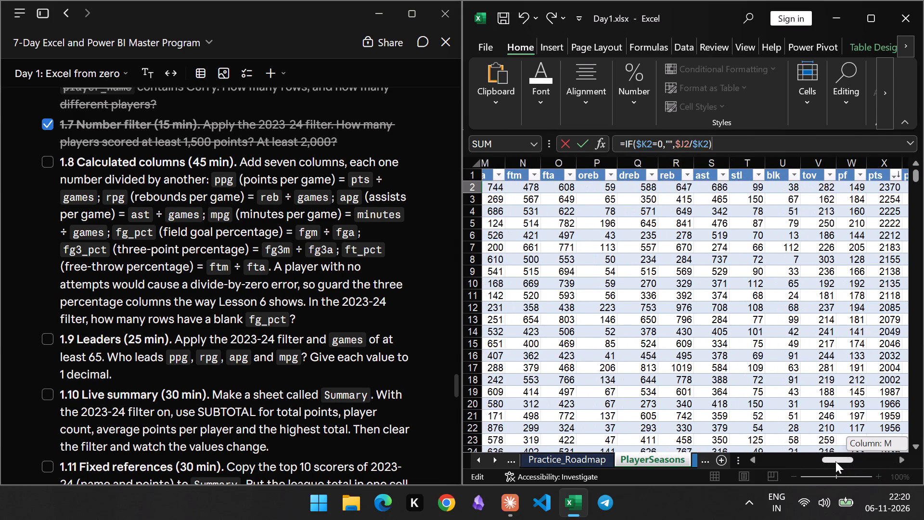
pyautogui.moveTo(835, 461); pyautogui.dragTo(823, 461)
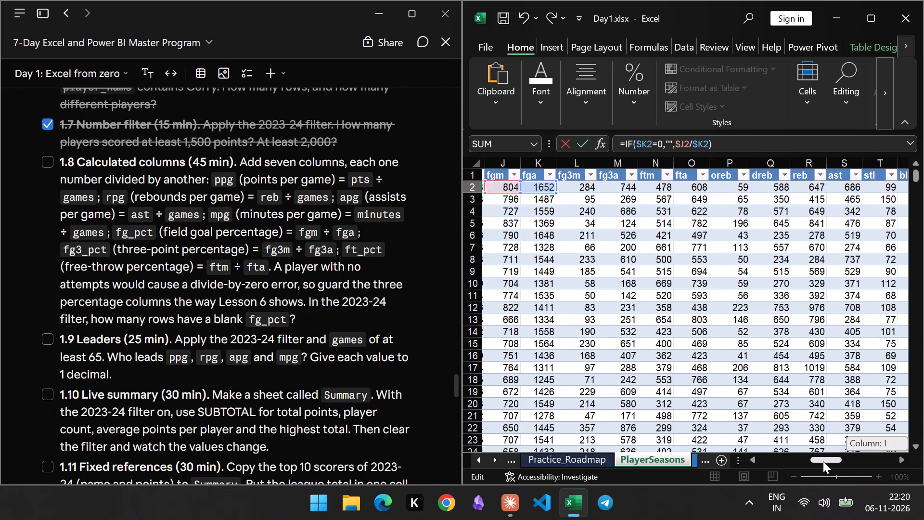
pyautogui.moveTo(823, 461); pyautogui.dragTo(821, 461)
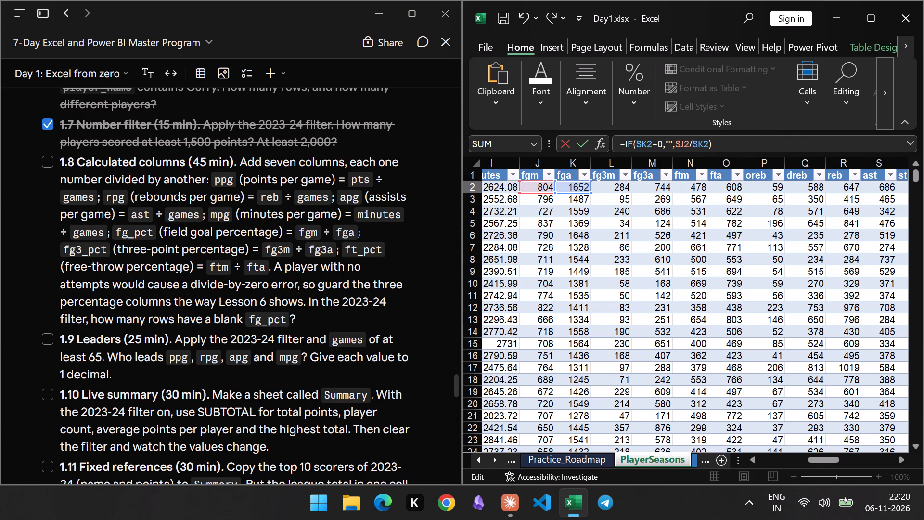
pyautogui.click(648, 143)
pyautogui.press('BackSpace')
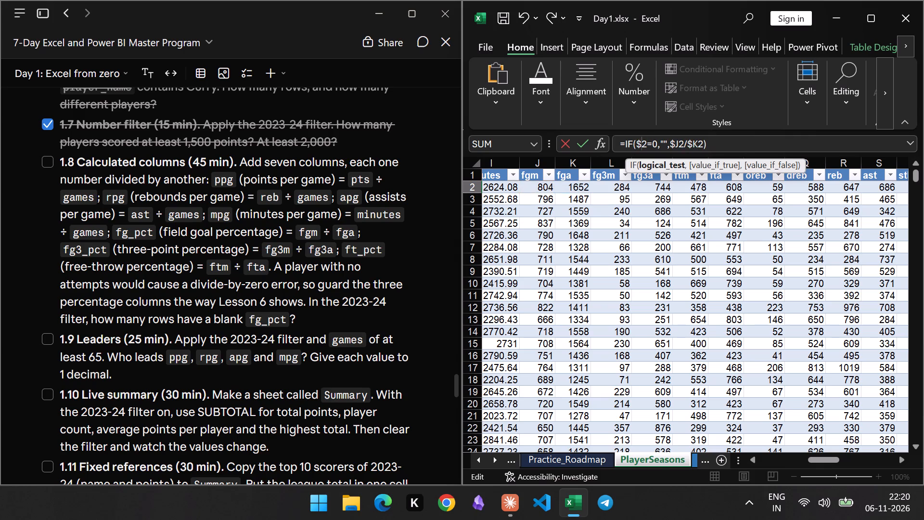
pyautogui.hotkey('shift', 'm')
pyautogui.press('Right')
pyautogui.press('Right')
pyautogui.press('Right')
pyautogui.press('Right')
pyautogui.press('Right')
pyautogui.press('Right')
pyautogui.press('Right')
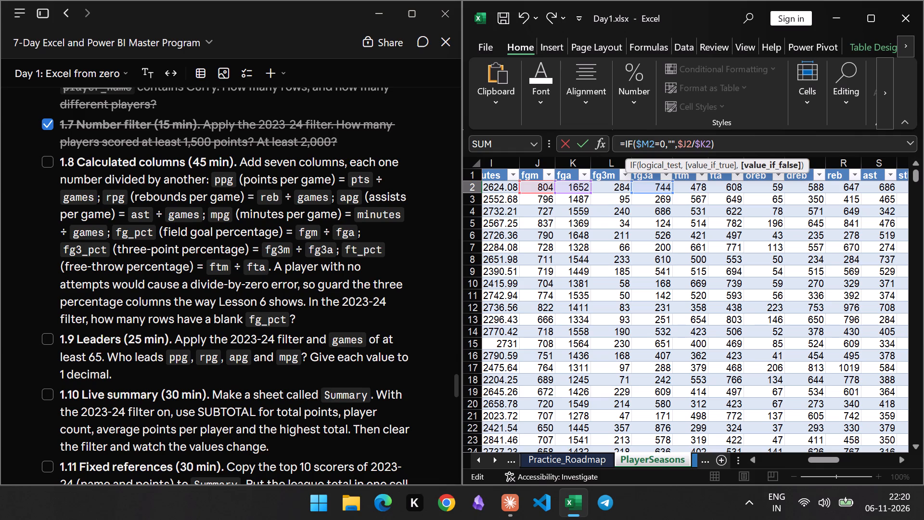
pyautogui.press('Right')
pyautogui.press('Right')
pyautogui.press('BackSpace')
pyautogui.hotkey('shift', 'l')
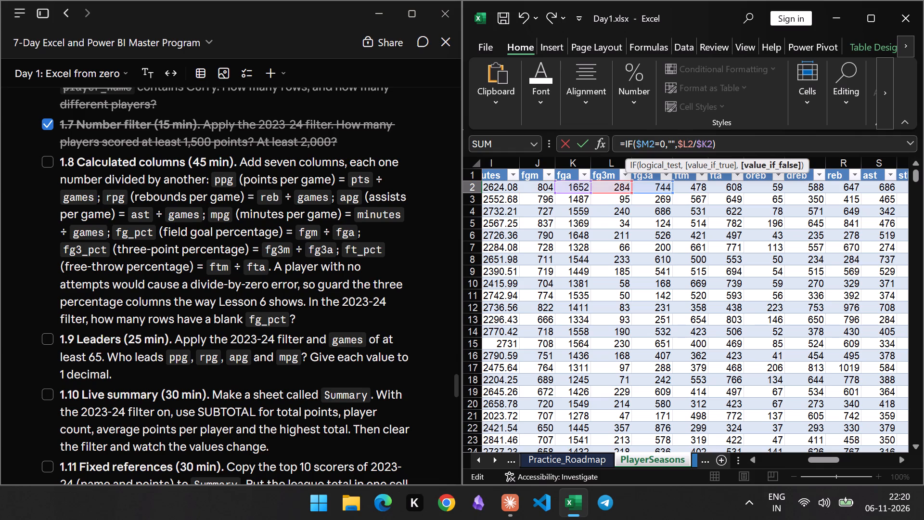
pyautogui.press('Right')
pyautogui.press('Right')
pyautogui.press('Right')
pyautogui.press('Right')
pyautogui.press('BackSpace')
pyautogui.hotkey('shift', 'm')
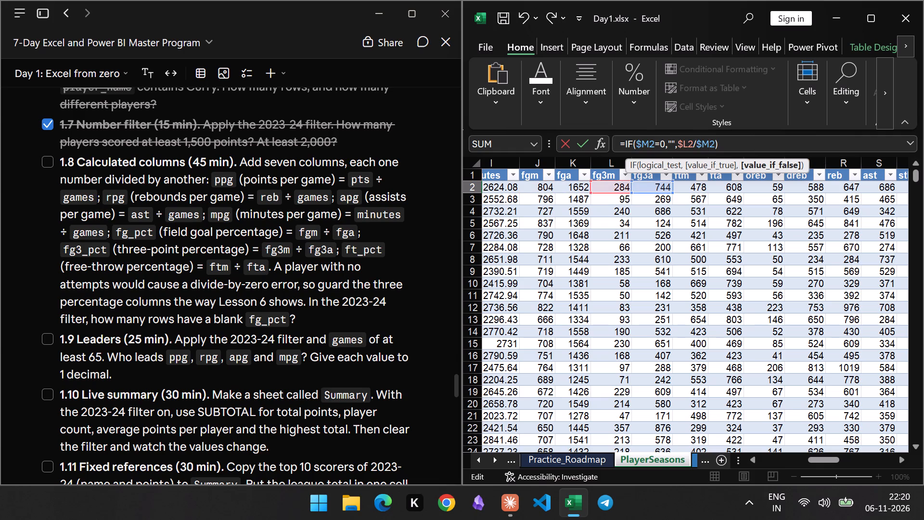
pyautogui.click(736, 142)
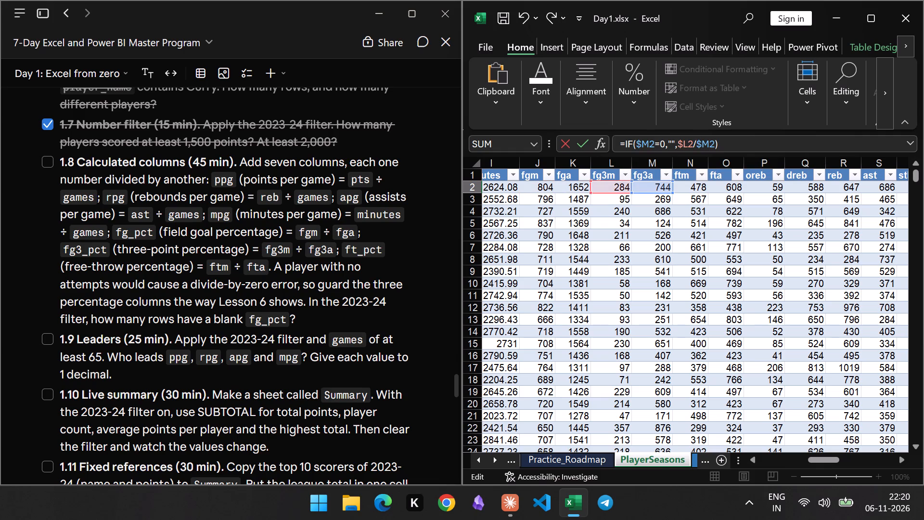
pyautogui.press('Return')
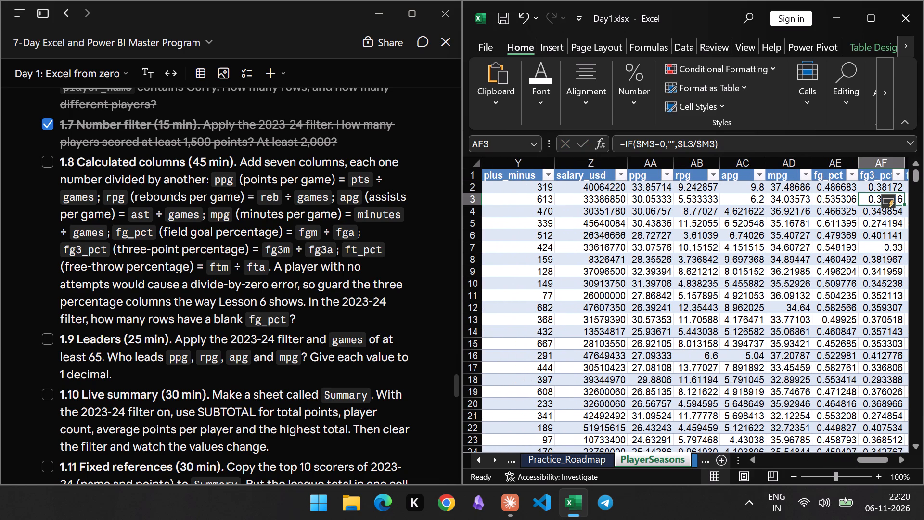
# Look down the PlayerSeasons rows to check the calculated columns, especially fg_pct and fg3_pct, and return to the first rows.
pyautogui.moveTo(862, 461); pyautogui.dragTo(870, 461)
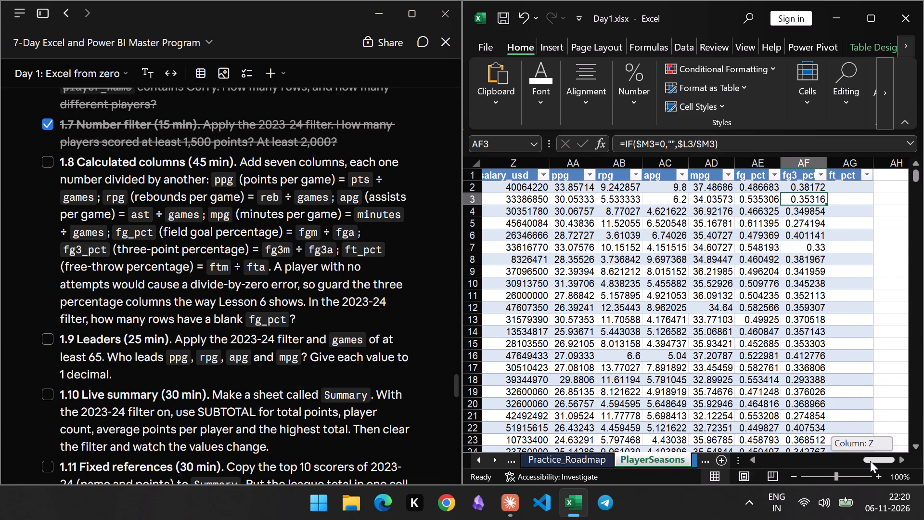
pyautogui.moveTo(870, 461); pyautogui.dragTo(870, 459)
pyautogui.click(845, 185)
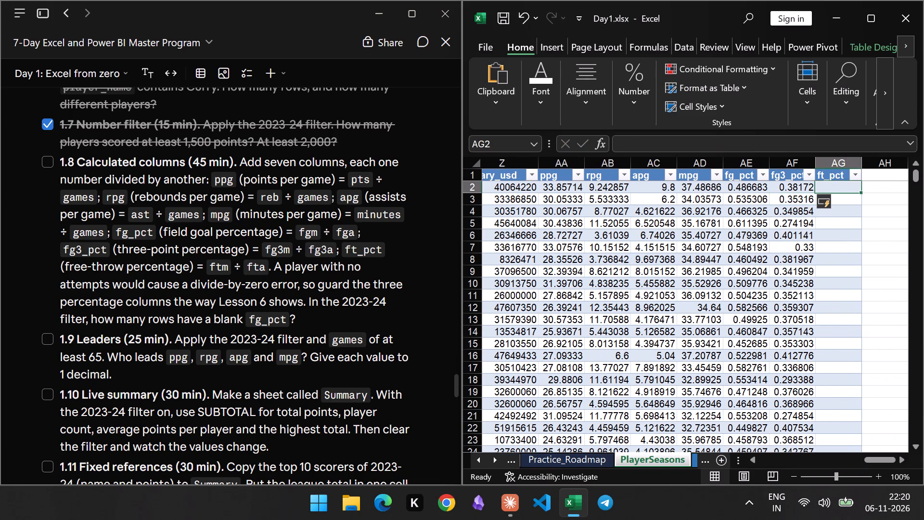
pyautogui.scroll(-9, 774, 290)
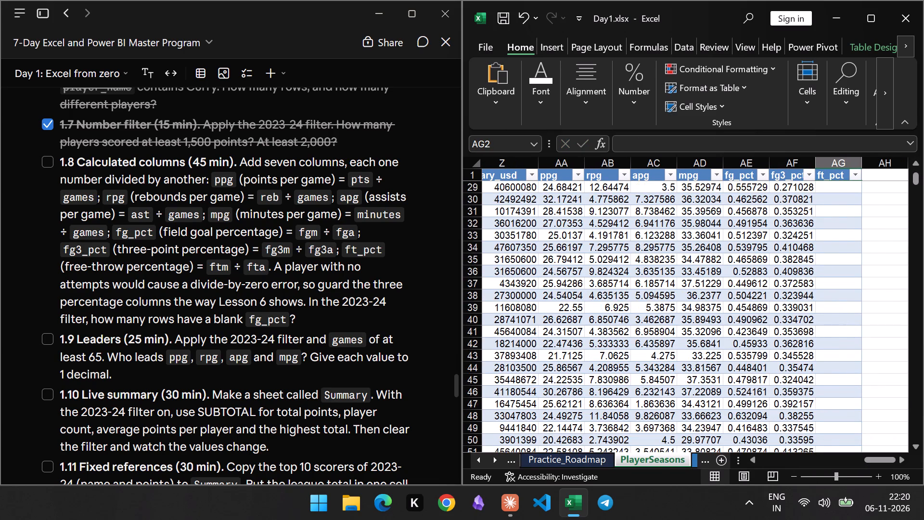
pyautogui.scroll(3, 778, 291)
pyautogui.scroll(-14, 776, 292)
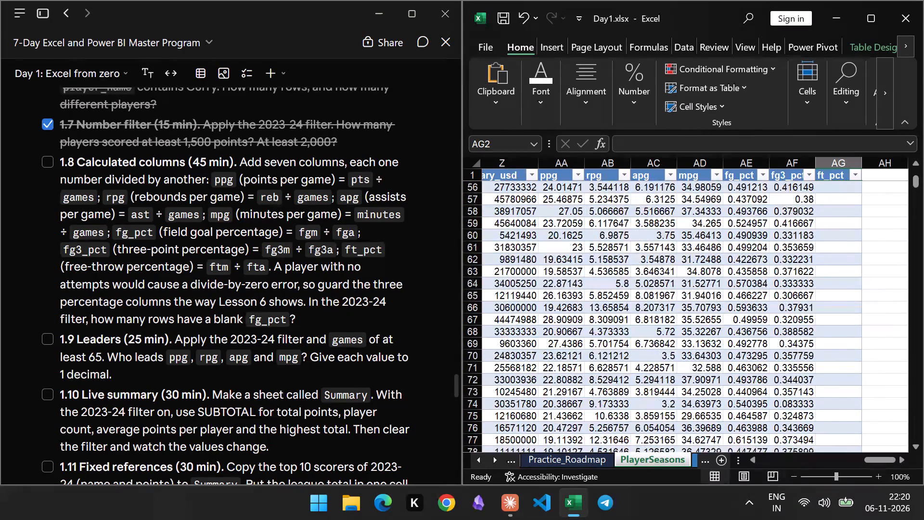
pyautogui.scroll(-20, 779, 286)
pyautogui.scroll(-14, 779, 287)
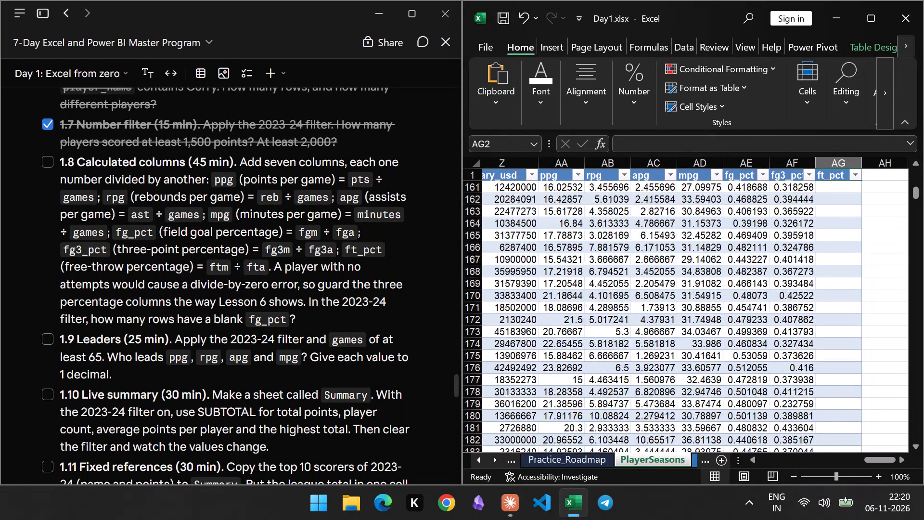
pyautogui.scroll(-5, 776, 289)
pyautogui.scroll(-20, 777, 286)
pyautogui.scroll(-5, 777, 286)
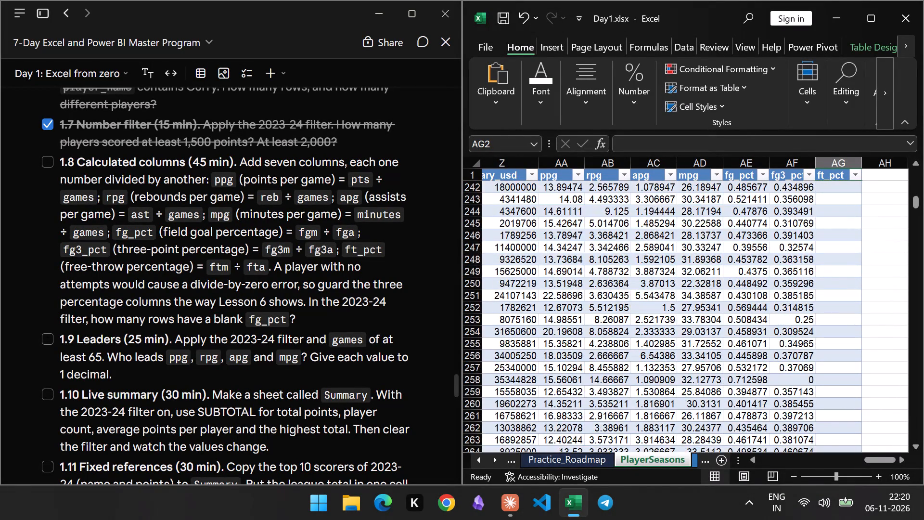
pyautogui.scroll(-16, 778, 285)
pyautogui.scroll(1, 777, 285)
pyautogui.scroll(-5, 777, 285)
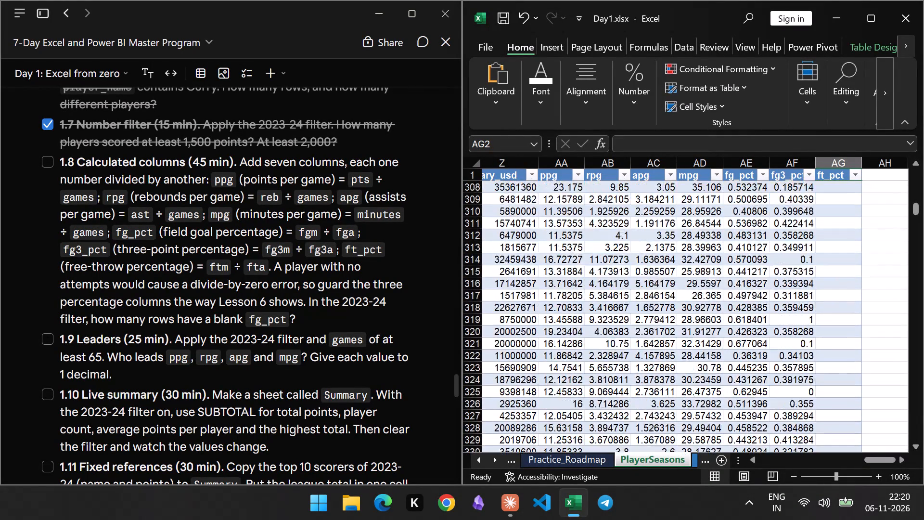
pyautogui.scroll(-6, 777, 285)
pyautogui.scroll(4, 777, 286)
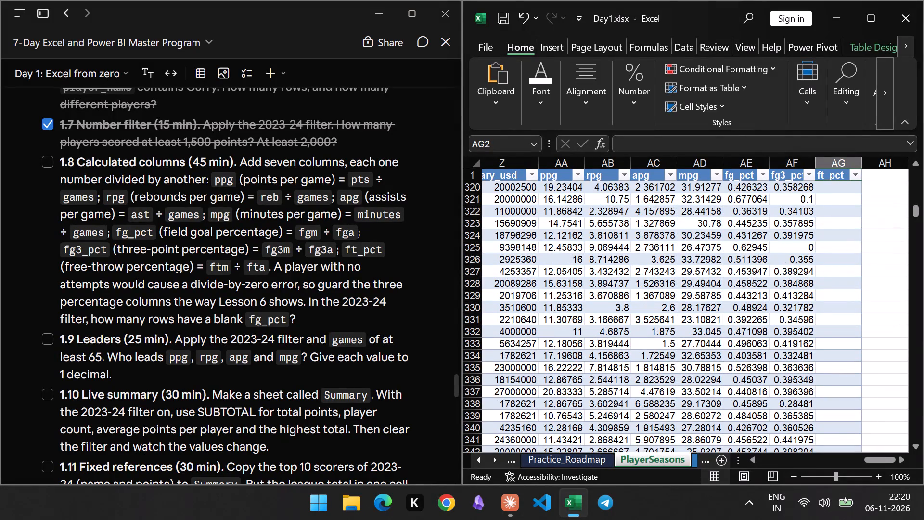
pyautogui.scroll(13, 805, 264)
pyautogui.scroll(1, 810, 322)
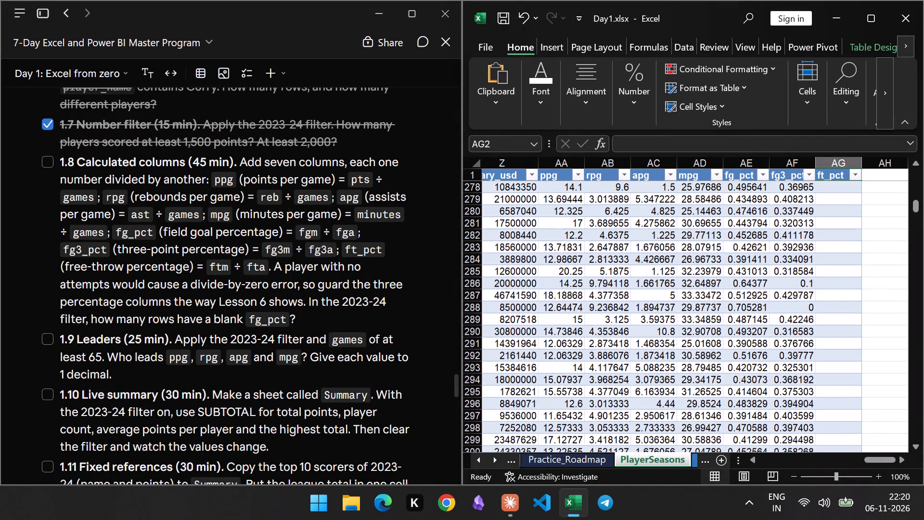
pyautogui.moveTo(914, 207); pyautogui.dragTo(914, 232)
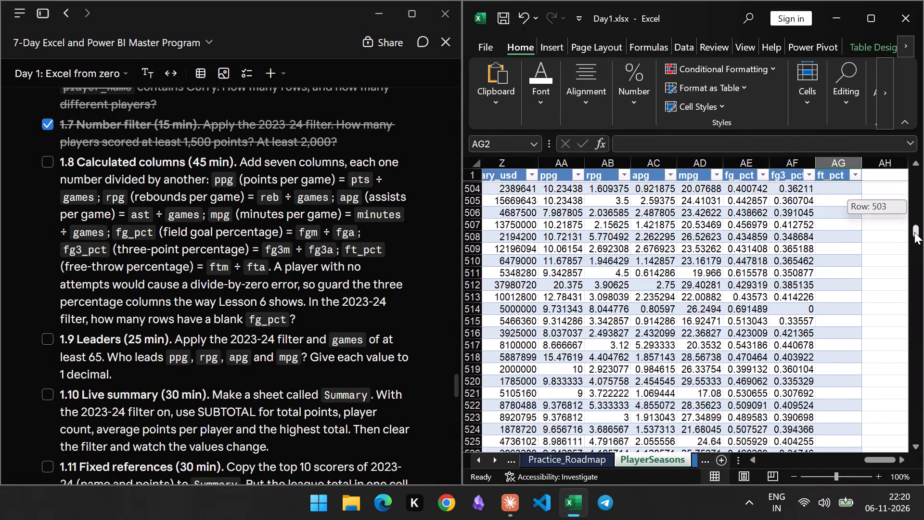
pyautogui.moveTo(914, 232); pyautogui.dragTo(914, 250)
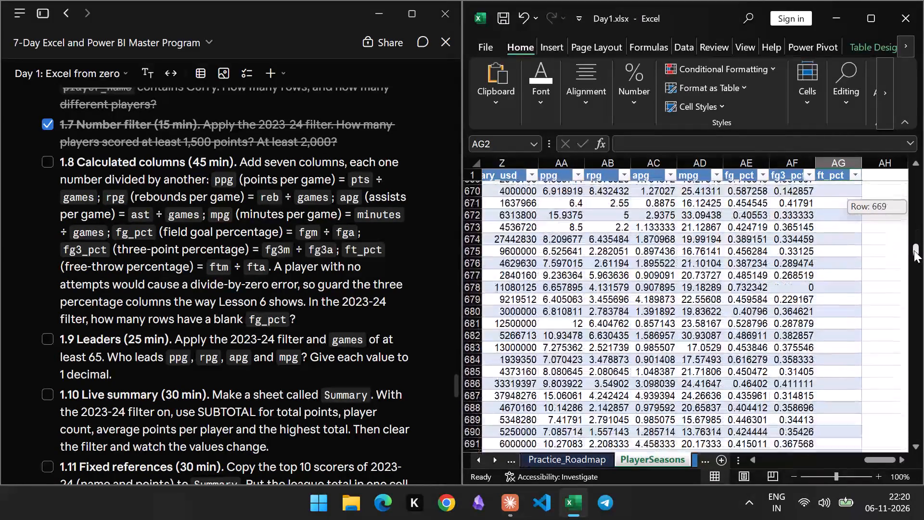
pyautogui.moveTo(914, 250); pyautogui.dragTo(906, 165)
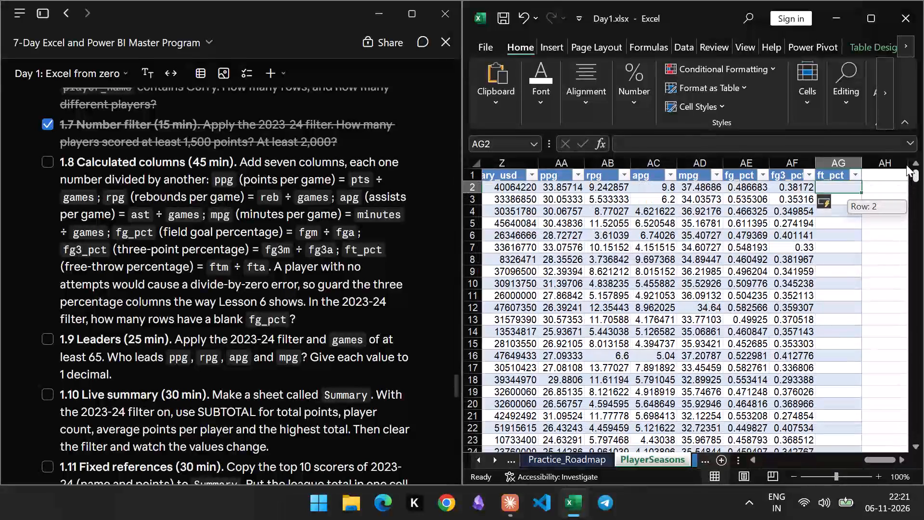
pyautogui.moveTo(906, 165); pyautogui.dragTo(906, 164)
# Paste the copied fg_pct formula into AG2, the first ft_pct cell.
pyautogui.click(829, 187)
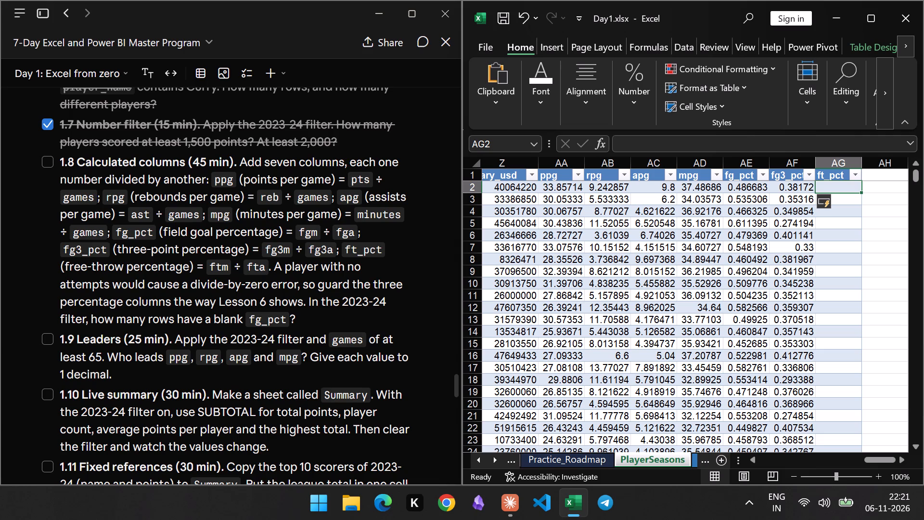
pyautogui.click(741, 143)
pyautogui.hotkey('ctrl', 'v')
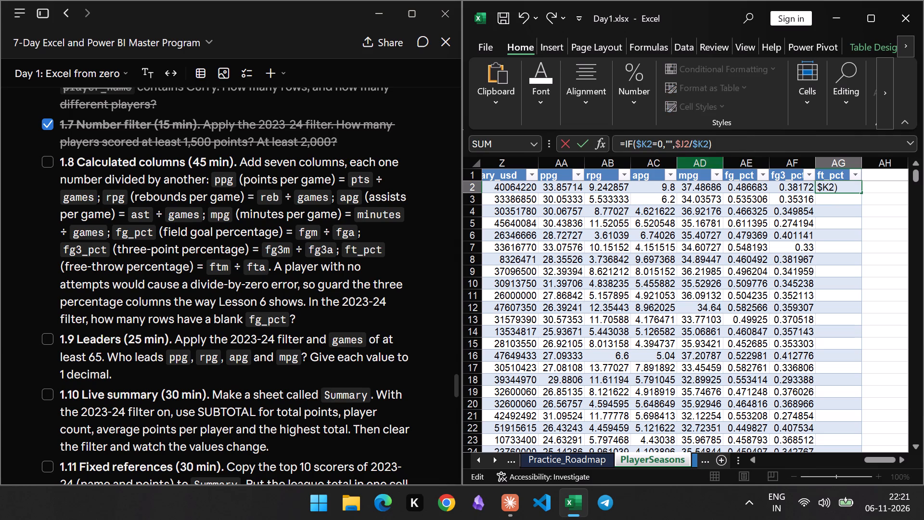
# Point the zero test in the AG2 formula at free-throw attempts, $O2, after locating the ftm and fta columns.
pyautogui.moveTo(884, 459); pyautogui.dragTo(844, 459)
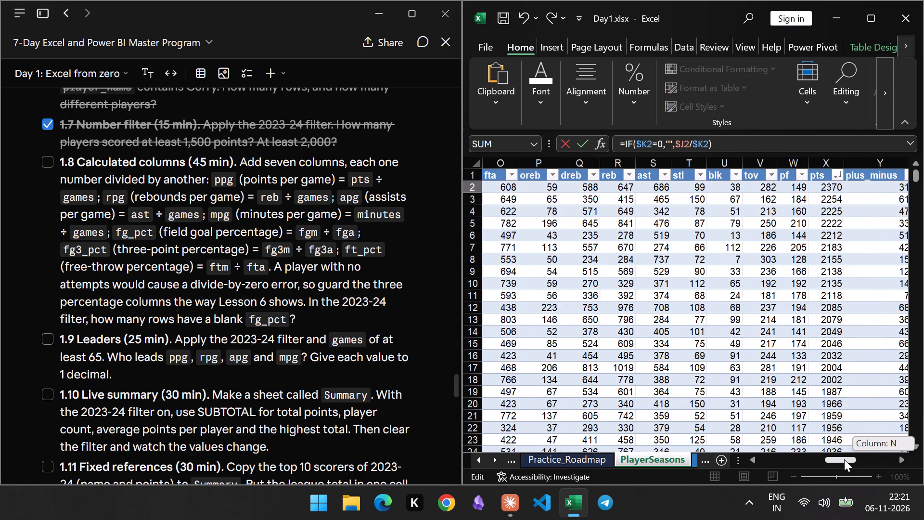
pyautogui.moveTo(844, 459); pyautogui.dragTo(856, 459)
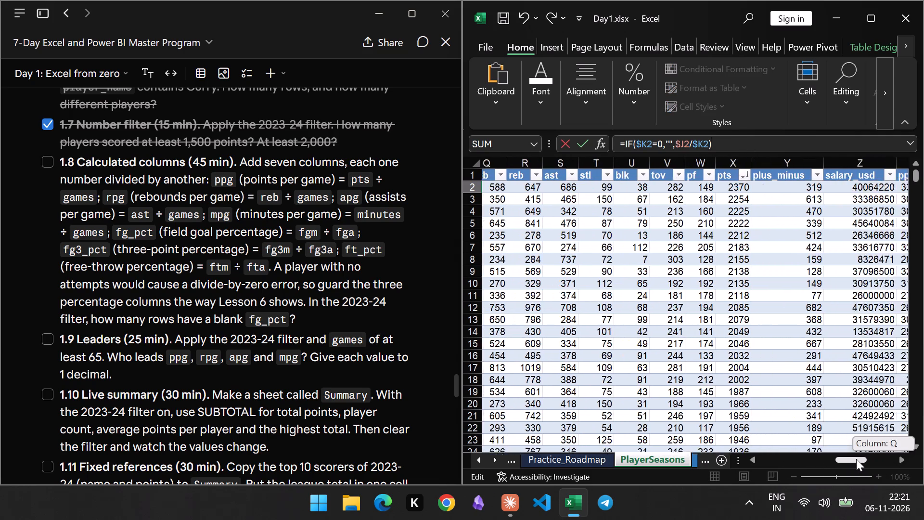
pyautogui.moveTo(856, 459); pyautogui.dragTo(816, 462)
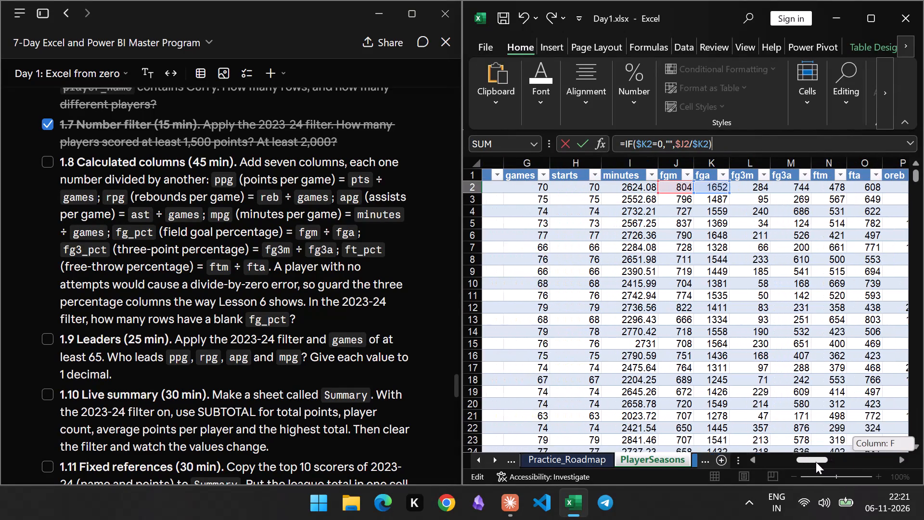
pyautogui.moveTo(816, 462); pyautogui.dragTo(820, 462)
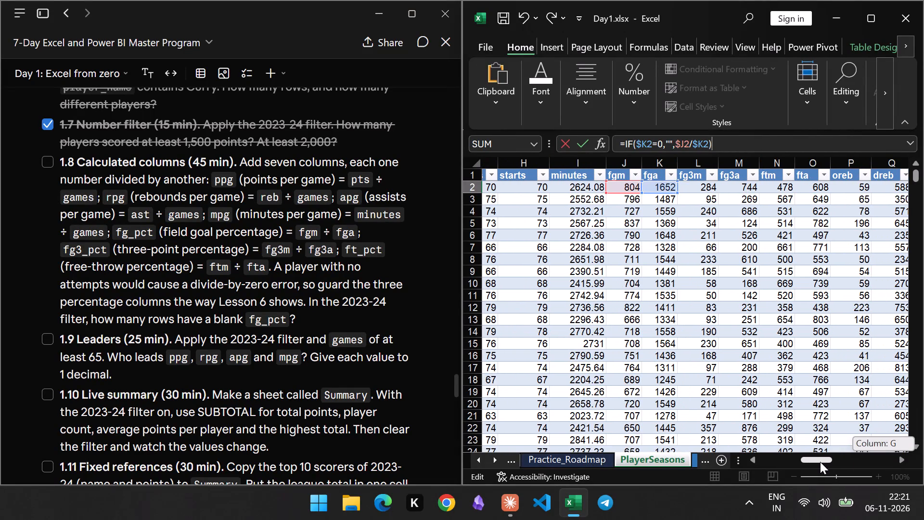
pyautogui.moveTo(820, 462); pyautogui.dragTo(821, 460)
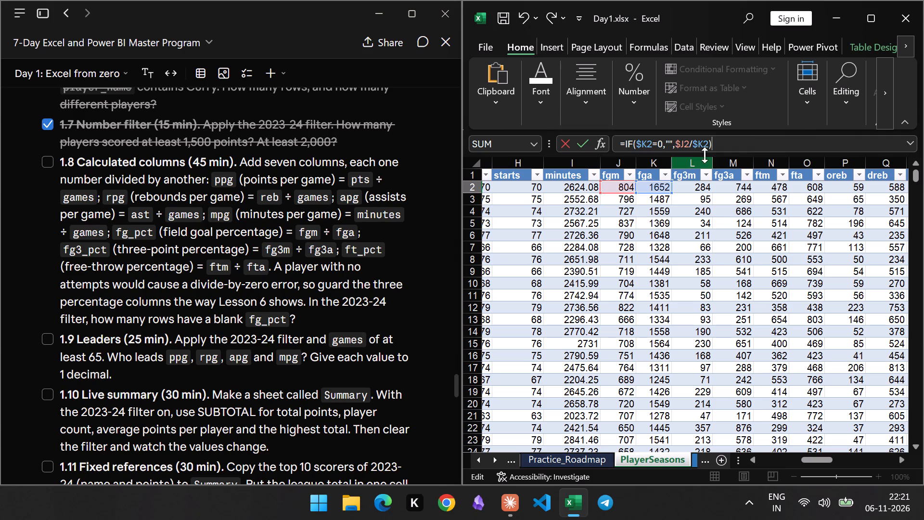
pyautogui.click(648, 144)
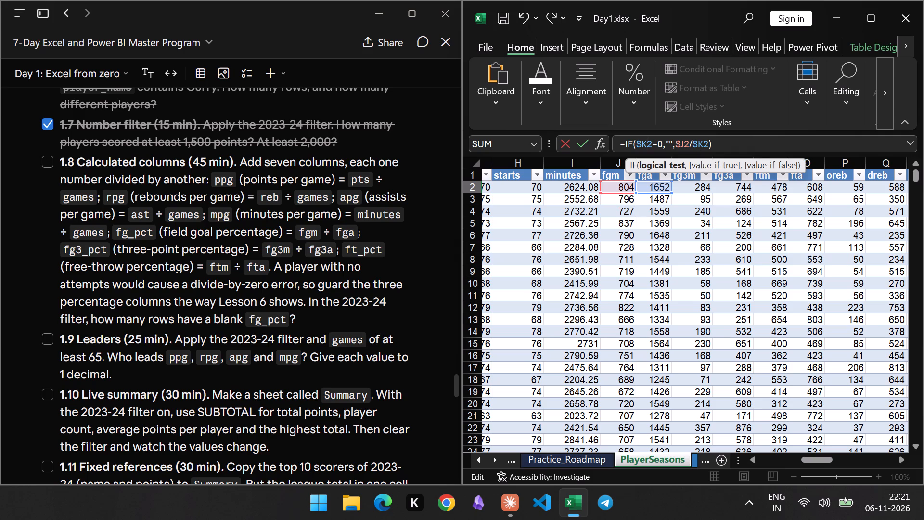
pyautogui.press('Delete')
pyautogui.press('BackSpace')
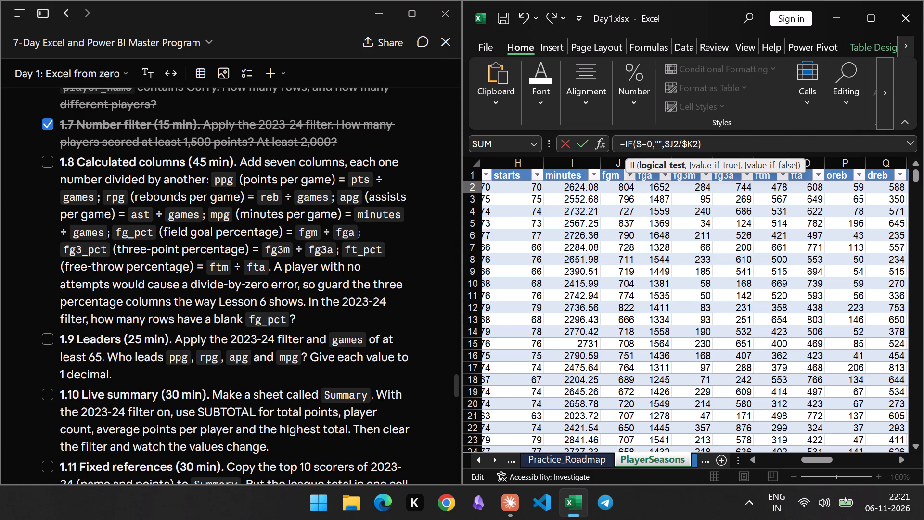
pyautogui.hotkey('shift', 'n')
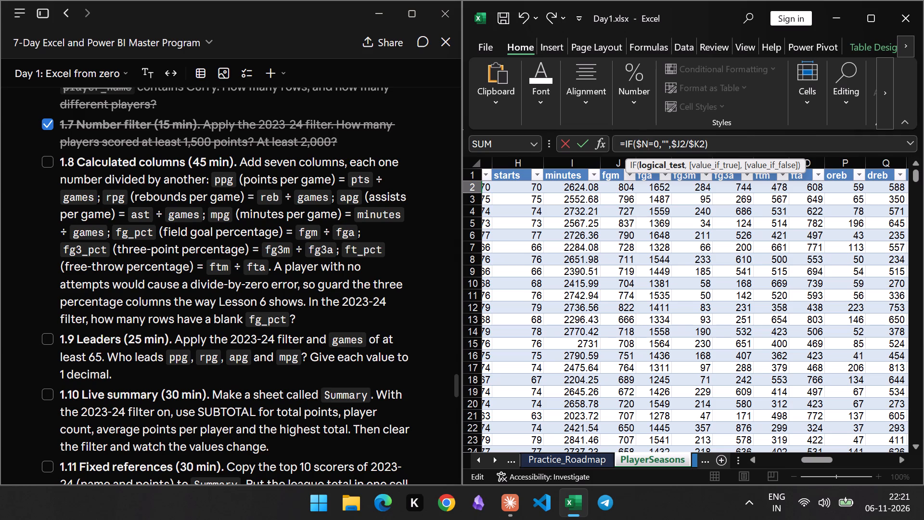
pyautogui.press('2')
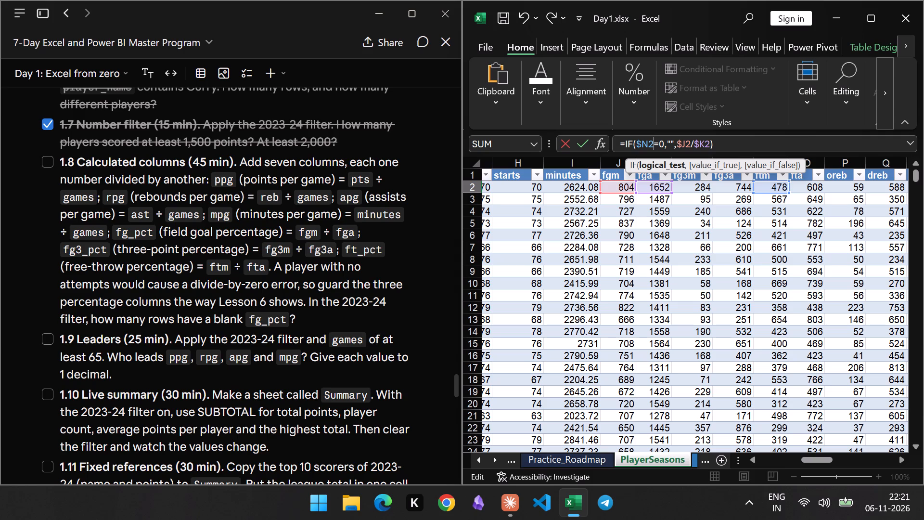
pyautogui.press('Left')
pyautogui.press('BackSpace')
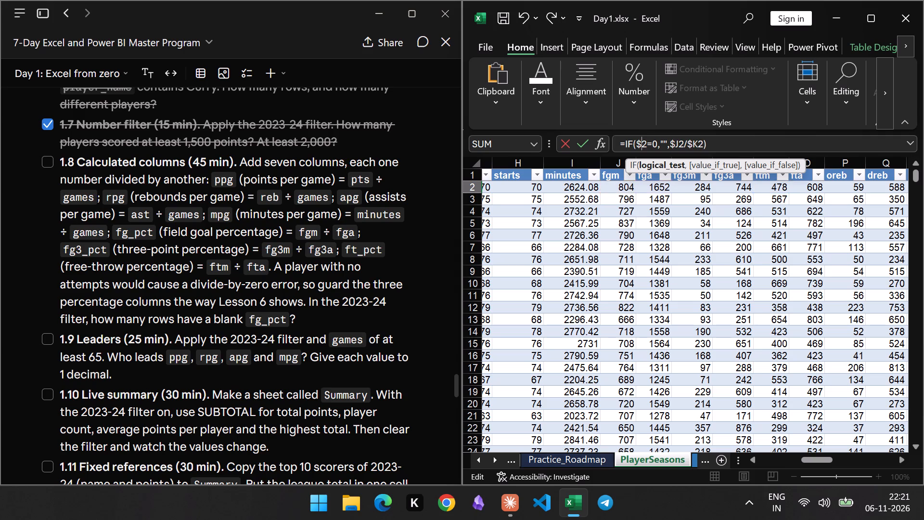
pyautogui.hotkey('shift', 'o')
# Replace the numerator in the AG2 formula with free throws made, $N2.
pyautogui.press('Right')
pyautogui.press('Right')
pyautogui.press('Right')
pyautogui.press('Right')
pyautogui.press('Right')
pyautogui.press('Right')
pyautogui.press('Right')
pyautogui.press('Right')
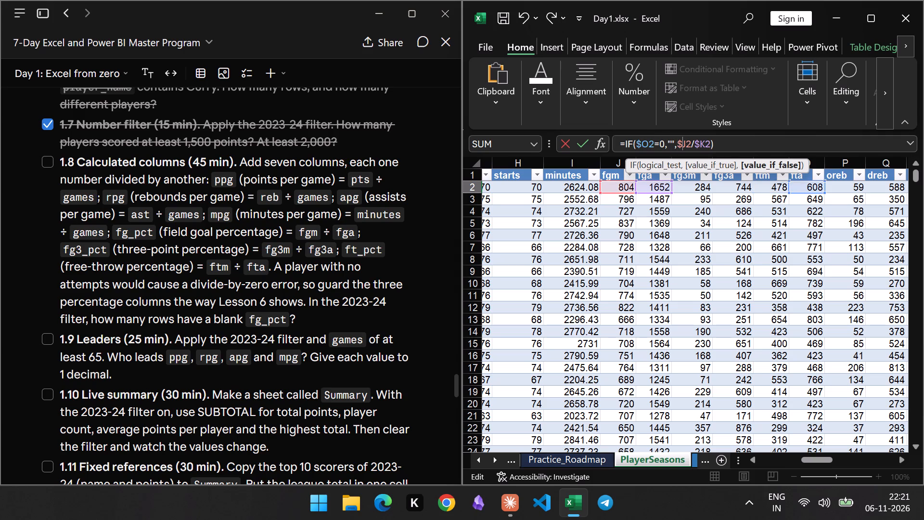
pyautogui.press('Right')
pyautogui.press('BackSpace')
pyautogui.hotkey('shift', 'n')
# Replace the divisor in the AG2 formula with $O2 and enter =IF($O2=0,"",$N2/$O2) to fill the ft_pct column.
pyautogui.press('Right')
pyautogui.press('Right')
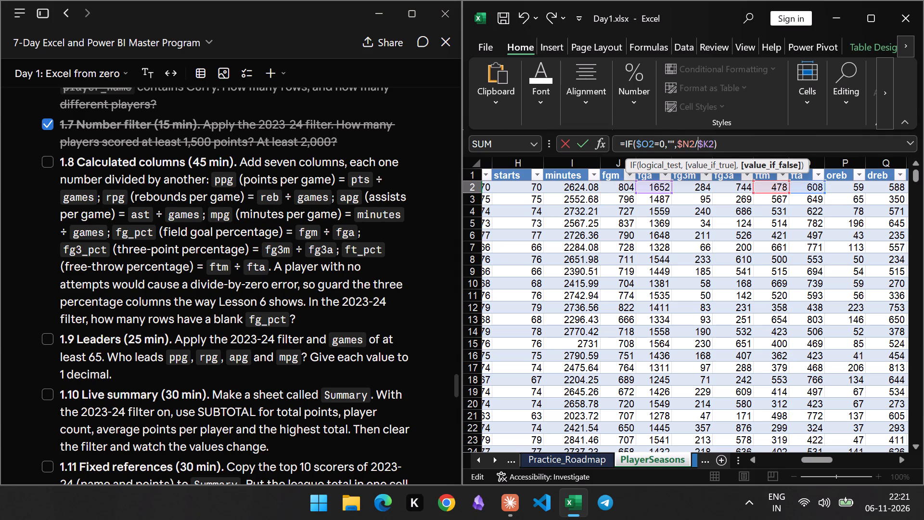
pyautogui.press('Right')
pyautogui.press('Right')
pyautogui.press('BackSpace')
pyautogui.write('O0')
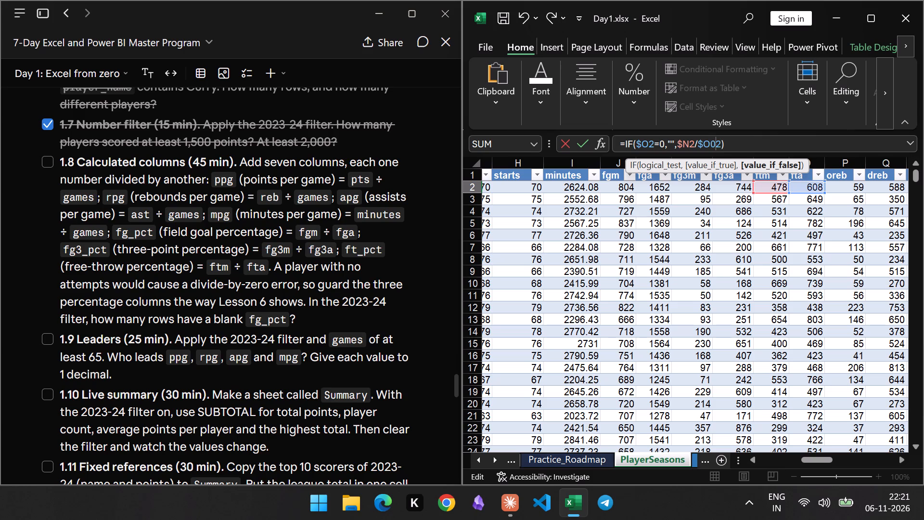
pyautogui.press('0')
pyautogui.press('BackSpace')
pyautogui.press('BackSpace')
pyautogui.press('Right')
pyautogui.press('Right')
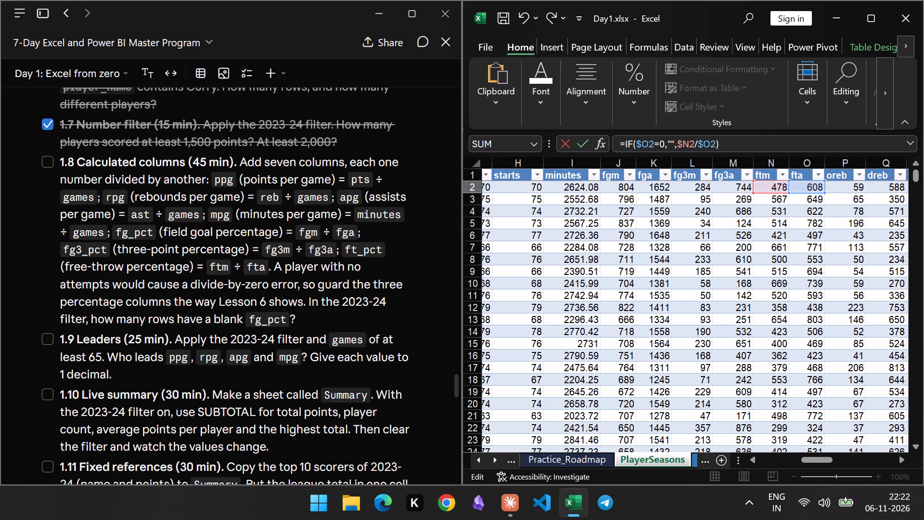
pyautogui.press('Return')
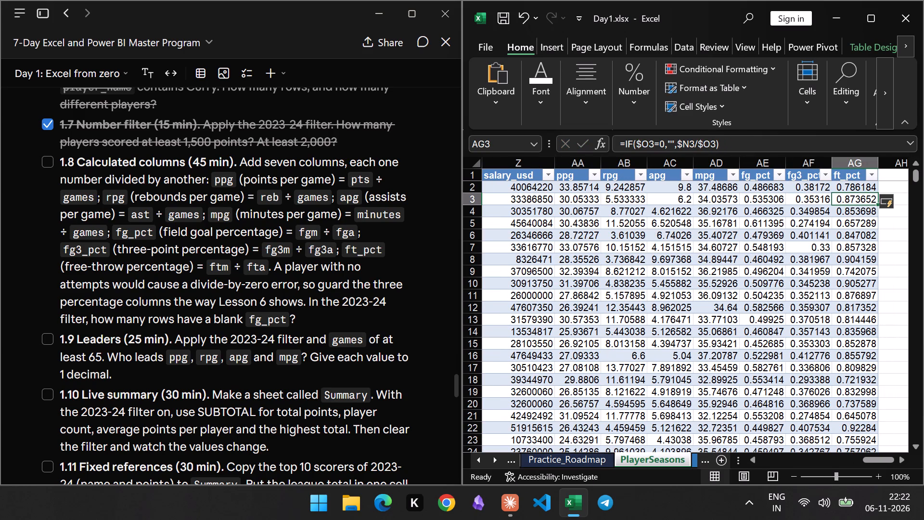
# Filter the season column of PlayerSeasons to show only 2023-24.
pyautogui.scroll(-1, 799, 320)
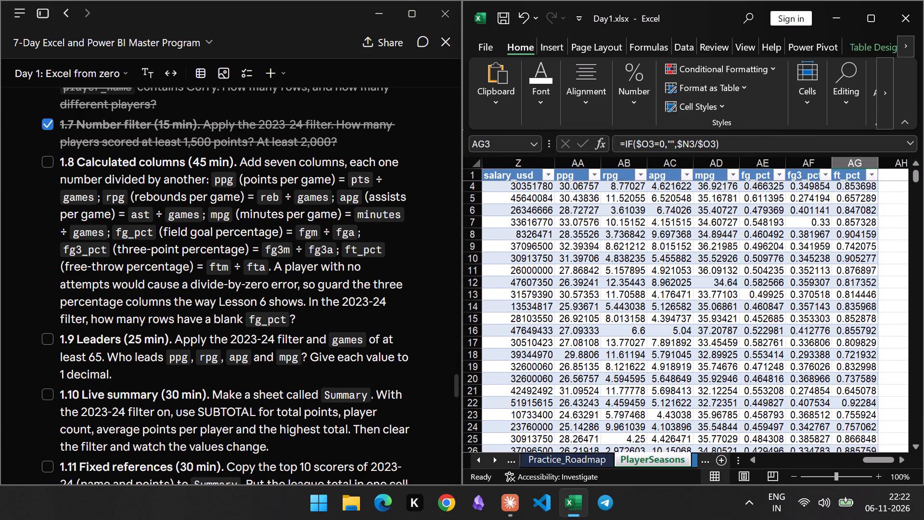
pyautogui.scroll(4, 799, 310)
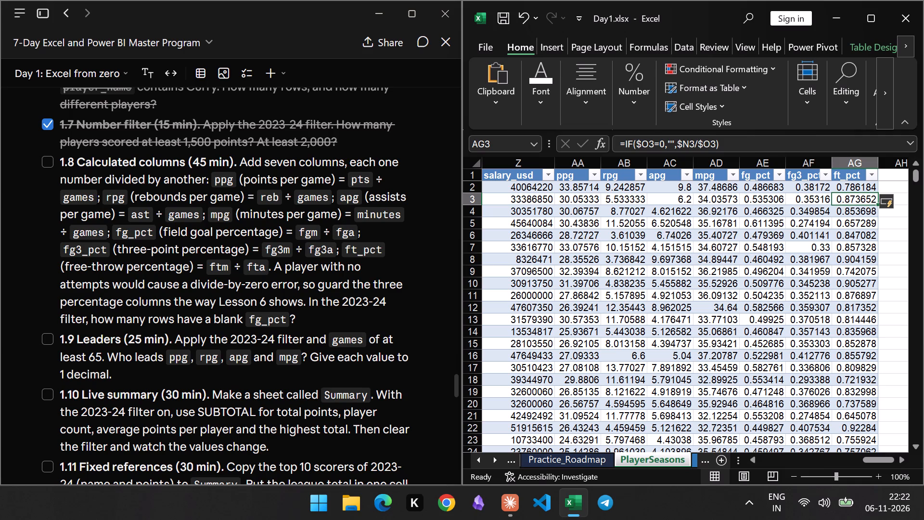
pyautogui.moveTo(881, 459); pyautogui.dragTo(777, 464)
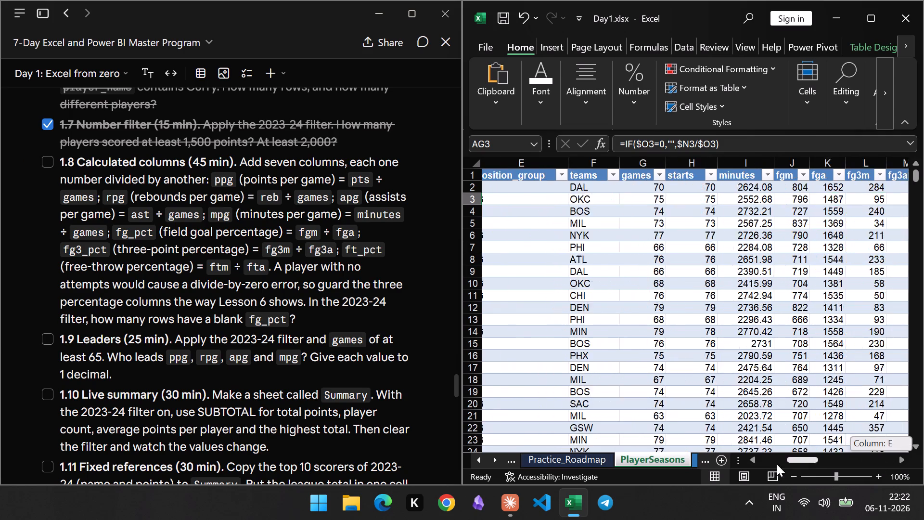
pyautogui.moveTo(777, 464); pyautogui.dragTo(747, 467)
pyautogui.click(527, 171)
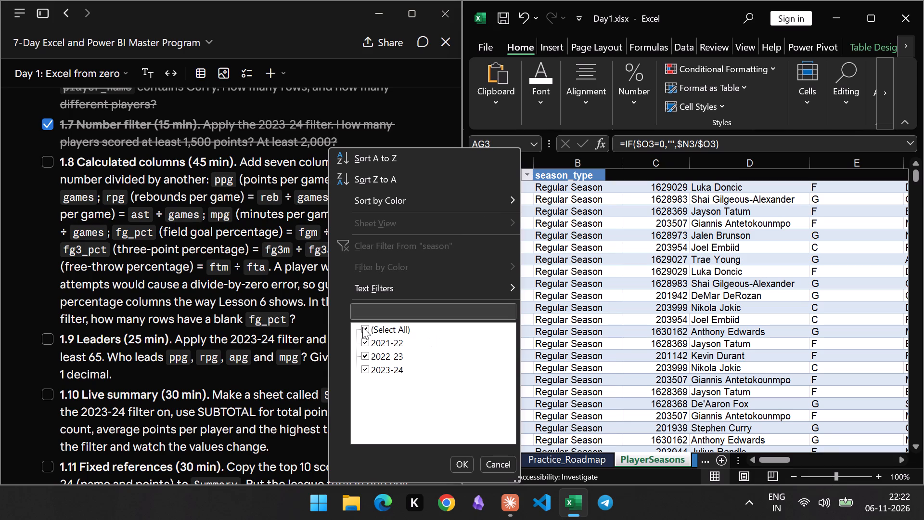
pyautogui.click(362, 326)
pyautogui.click(366, 373)
pyautogui.click(460, 467)
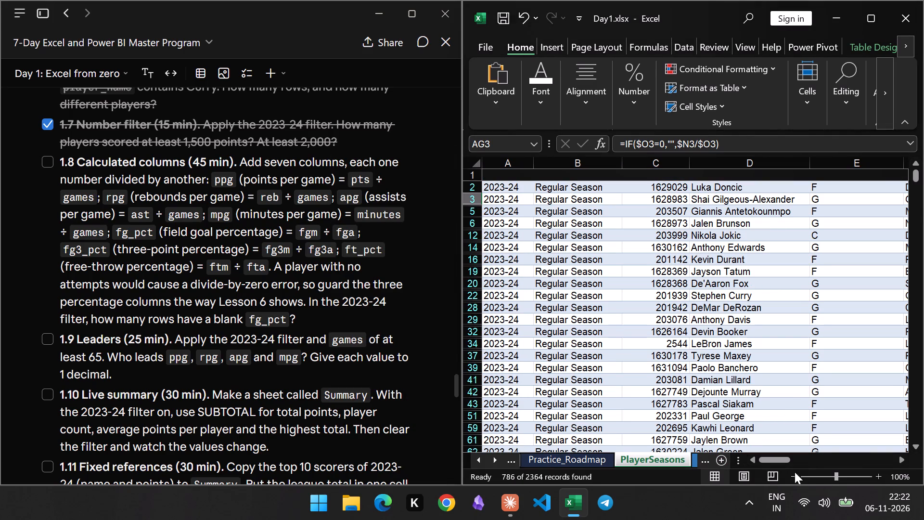
# Look down the filtered 2023-24 rows for blank cells in the shooting-percentage columns, especially fg_pct.
pyautogui.moveTo(778, 457); pyautogui.dragTo(831, 460)
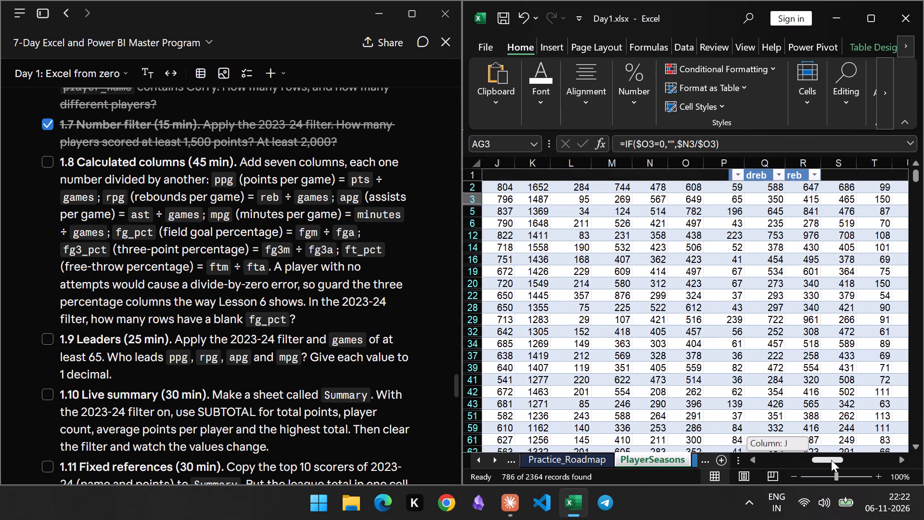
pyautogui.moveTo(831, 460); pyautogui.dragTo(870, 458)
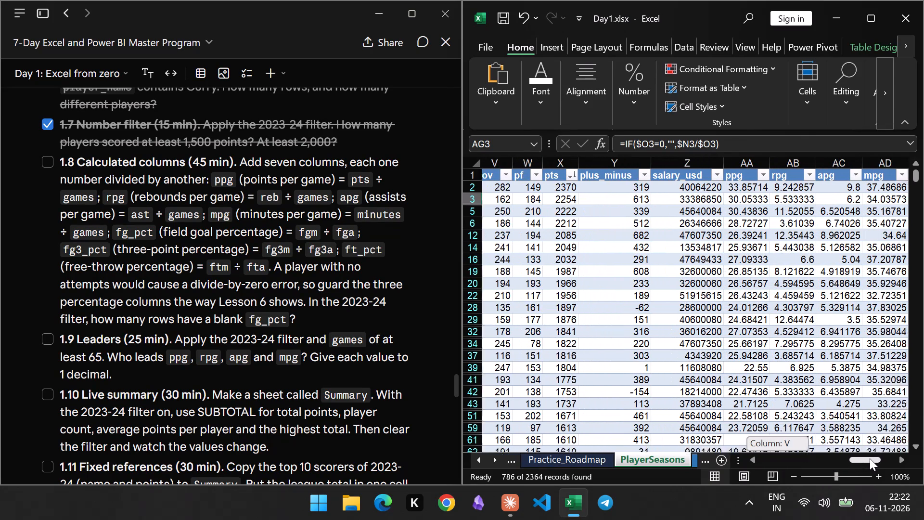
pyautogui.moveTo(870, 458); pyautogui.dragTo(885, 458)
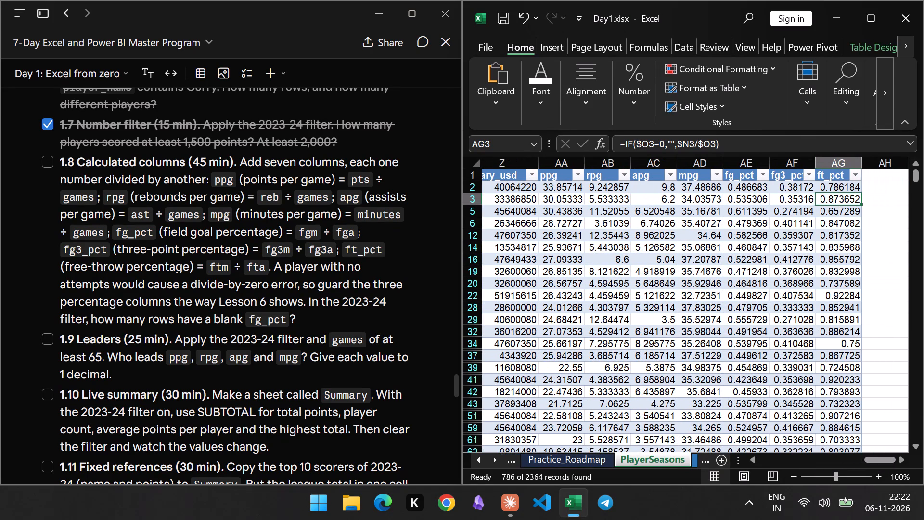
pyautogui.scroll(-17, 876, 297)
pyautogui.scroll(-5, 865, 311)
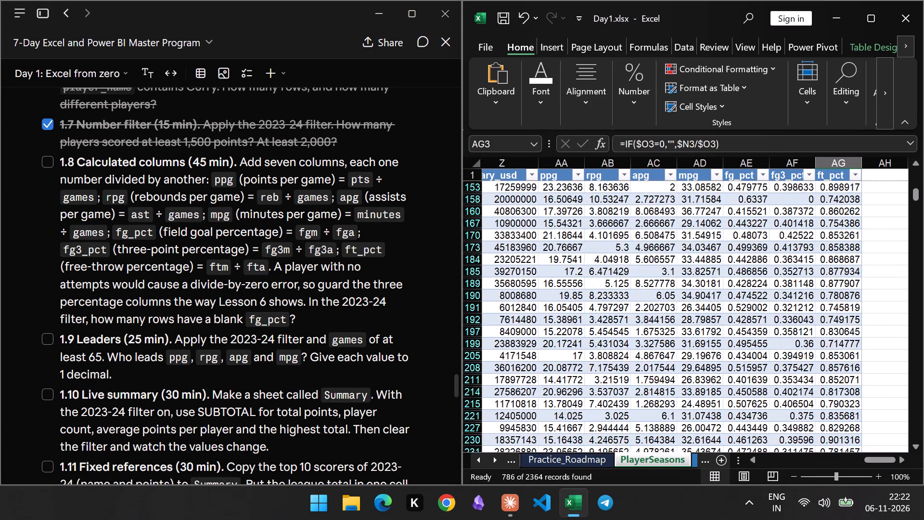
pyautogui.scroll(-13, 865, 311)
pyautogui.scroll(-11, 863, 309)
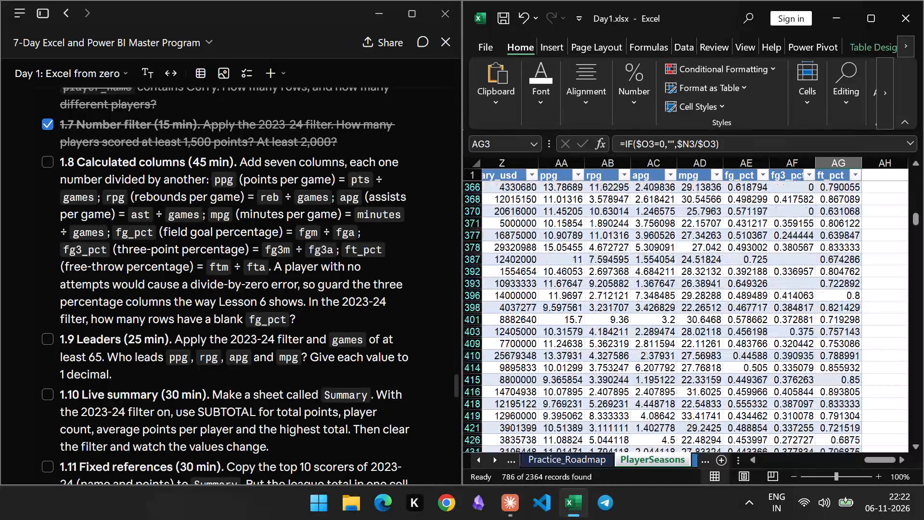
pyautogui.scroll(-15, 862, 308)
pyautogui.scroll(-9, 862, 308)
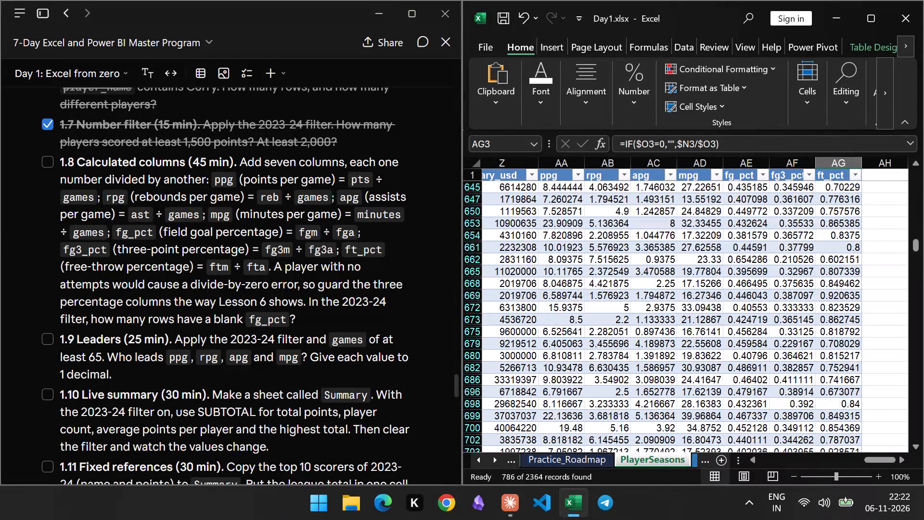
pyautogui.scroll(-10, 863, 308)
pyautogui.scroll(-20, 864, 307)
pyautogui.scroll(-2, 861, 308)
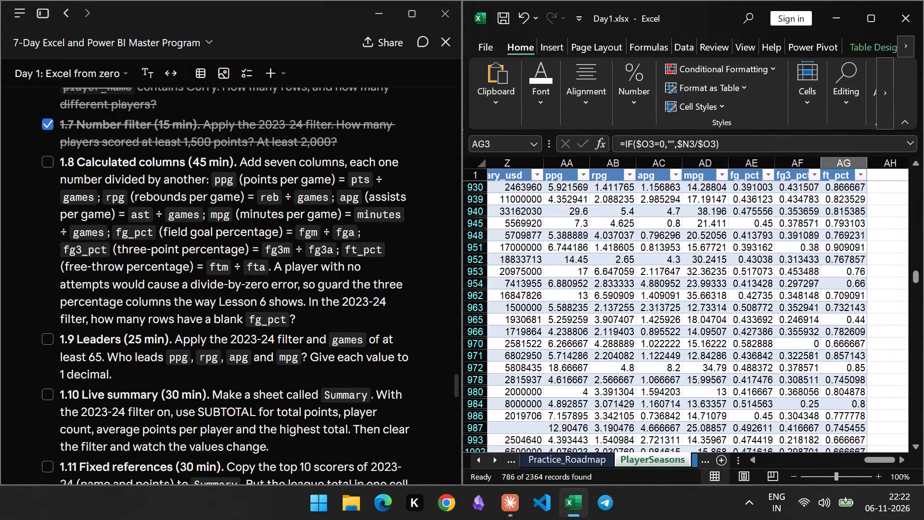
pyautogui.scroll(-19, 861, 308)
pyautogui.scroll(-15, 862, 306)
pyautogui.scroll(-19, 864, 307)
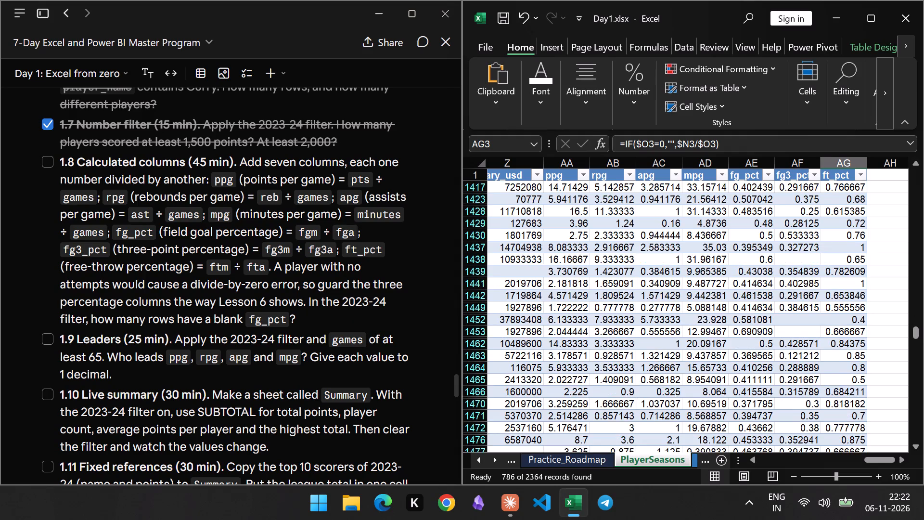
pyautogui.scroll(-19, 877, 331)
pyautogui.scroll(-8, 877, 329)
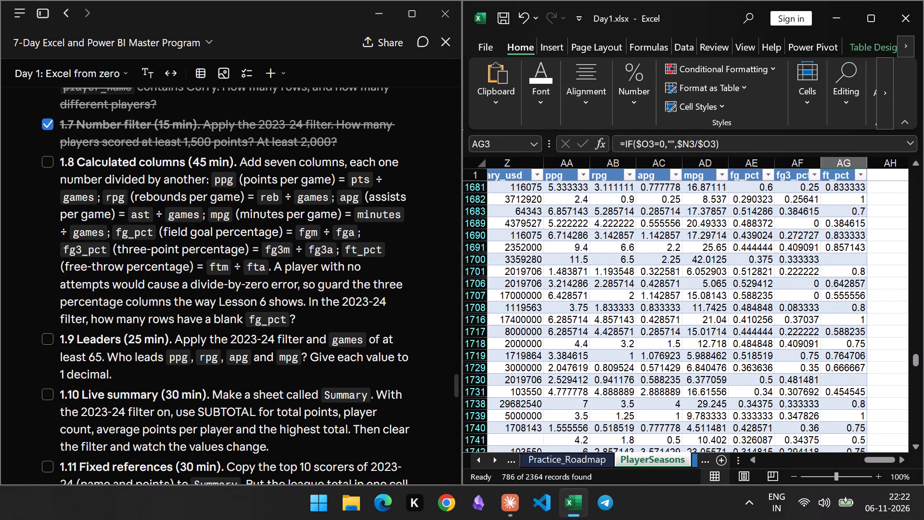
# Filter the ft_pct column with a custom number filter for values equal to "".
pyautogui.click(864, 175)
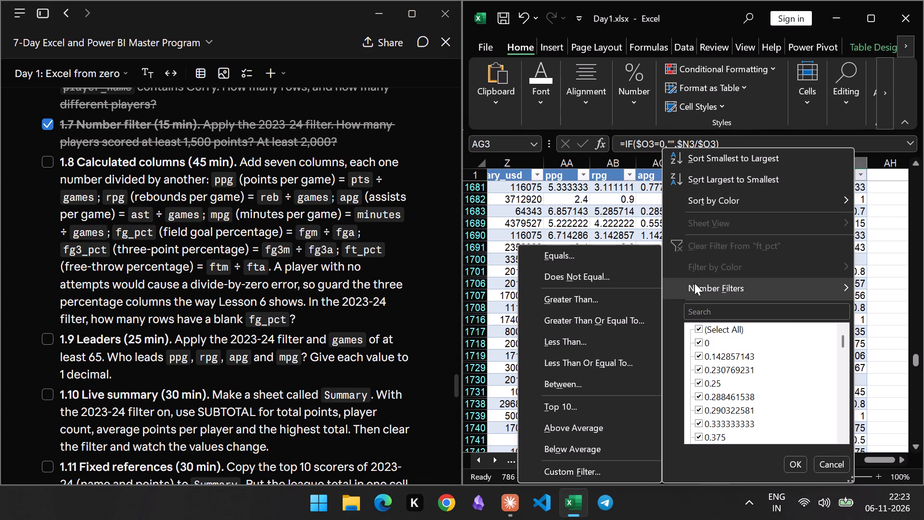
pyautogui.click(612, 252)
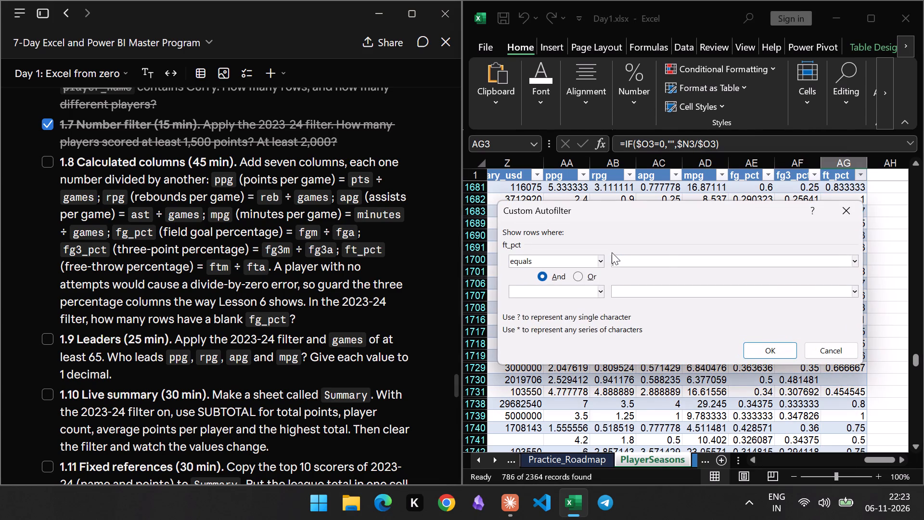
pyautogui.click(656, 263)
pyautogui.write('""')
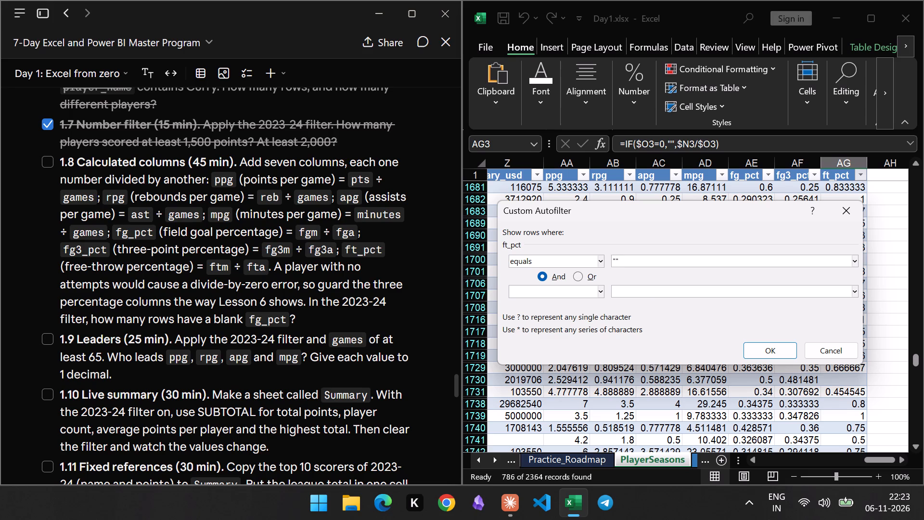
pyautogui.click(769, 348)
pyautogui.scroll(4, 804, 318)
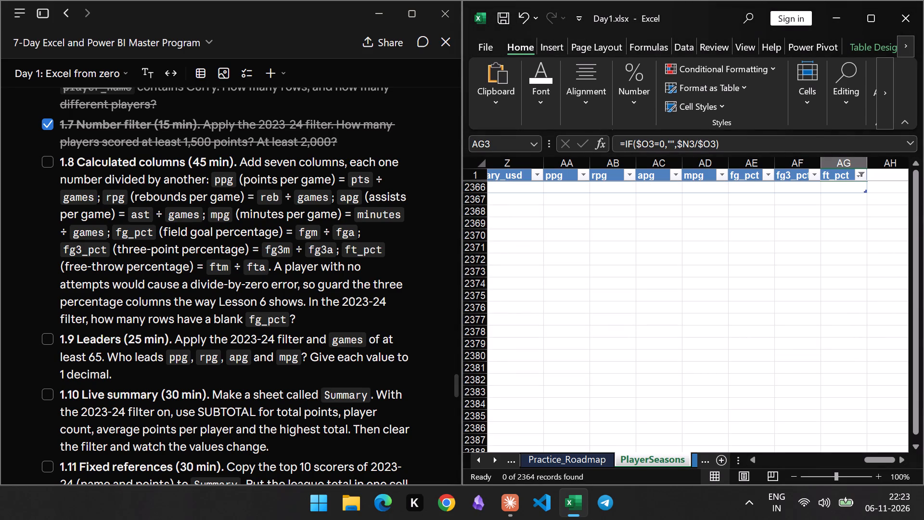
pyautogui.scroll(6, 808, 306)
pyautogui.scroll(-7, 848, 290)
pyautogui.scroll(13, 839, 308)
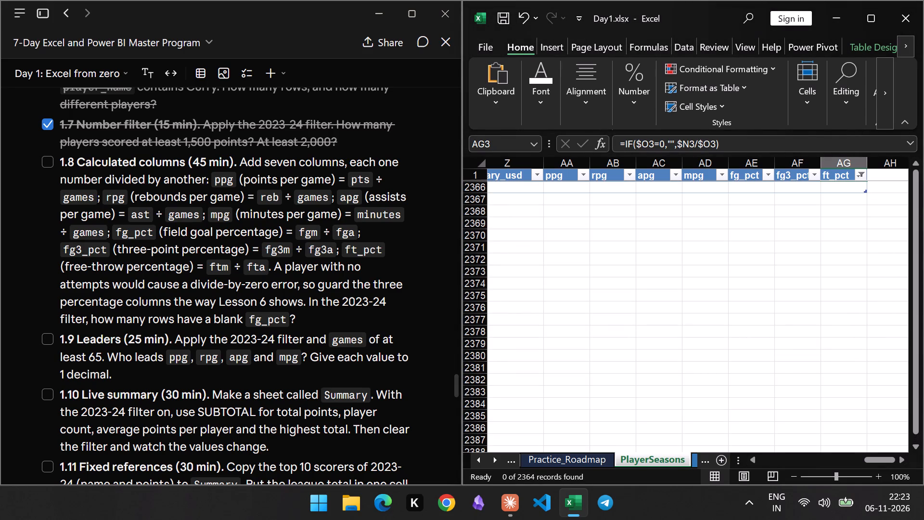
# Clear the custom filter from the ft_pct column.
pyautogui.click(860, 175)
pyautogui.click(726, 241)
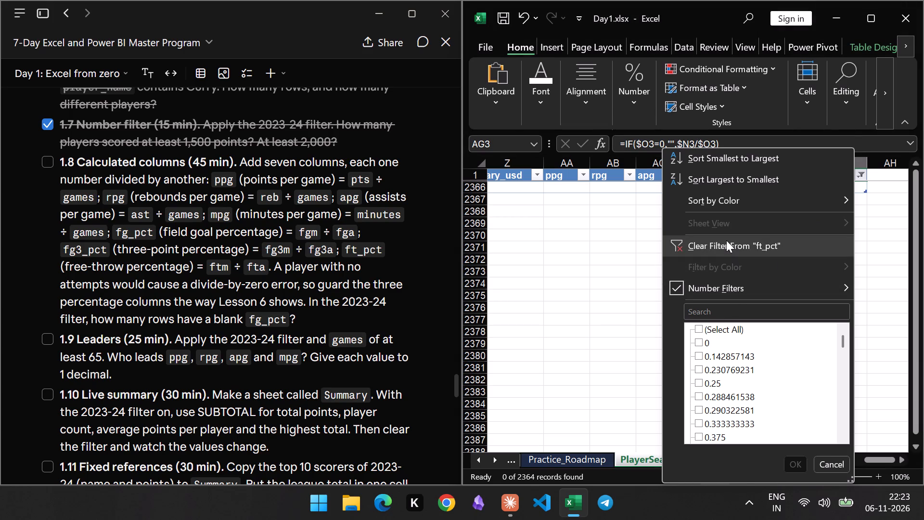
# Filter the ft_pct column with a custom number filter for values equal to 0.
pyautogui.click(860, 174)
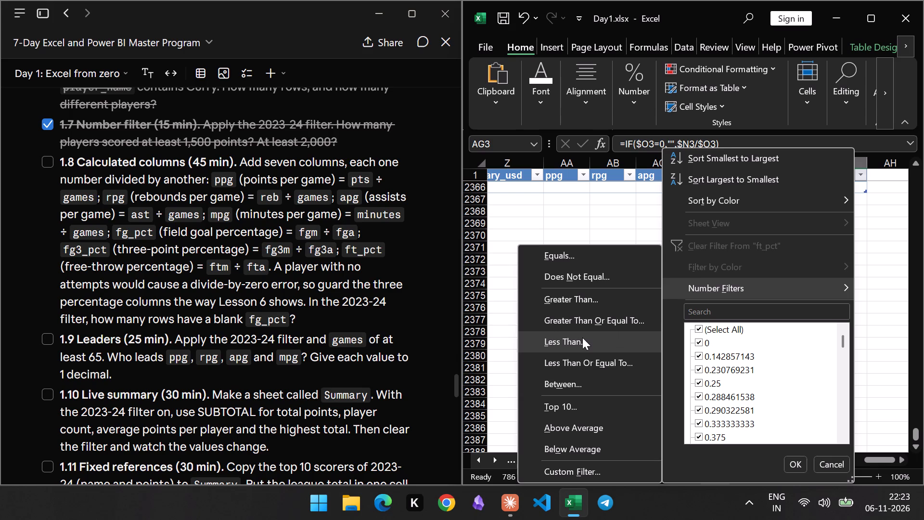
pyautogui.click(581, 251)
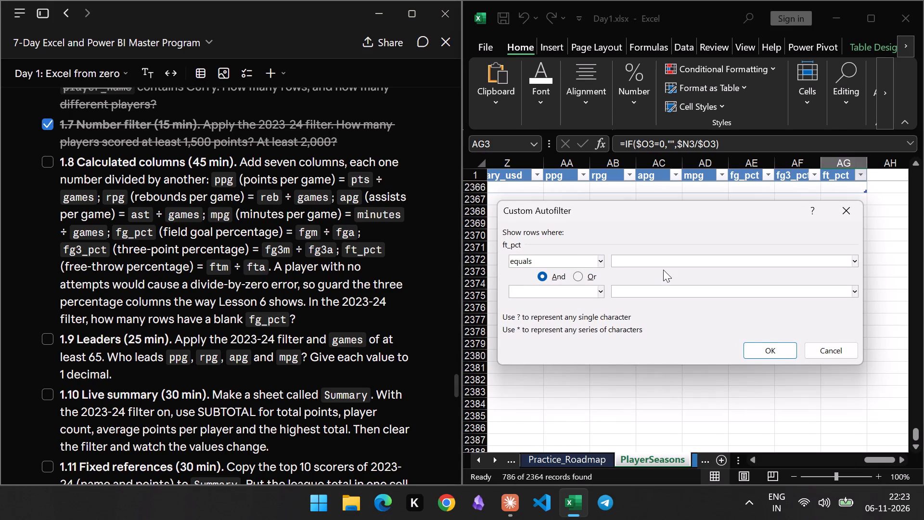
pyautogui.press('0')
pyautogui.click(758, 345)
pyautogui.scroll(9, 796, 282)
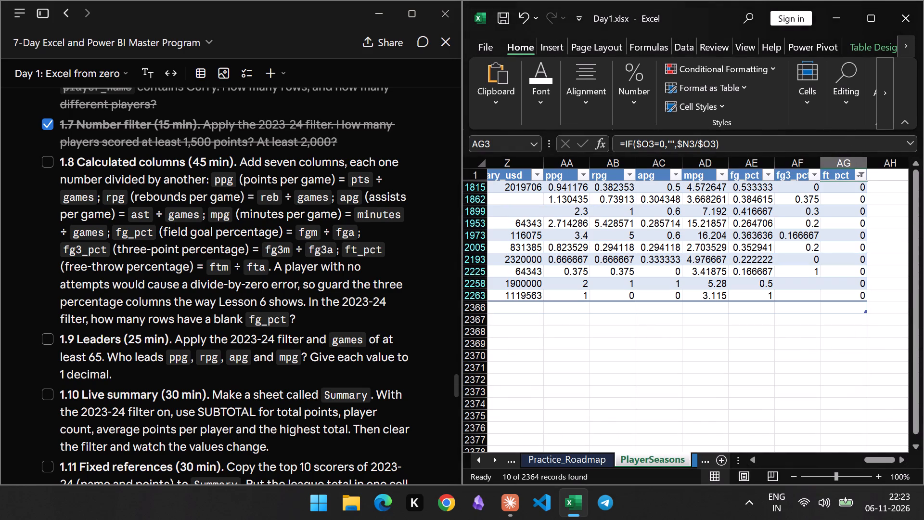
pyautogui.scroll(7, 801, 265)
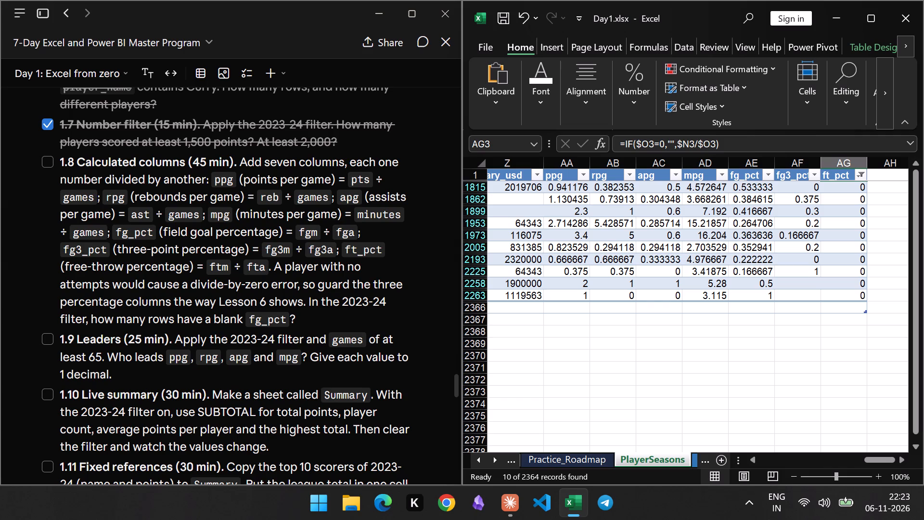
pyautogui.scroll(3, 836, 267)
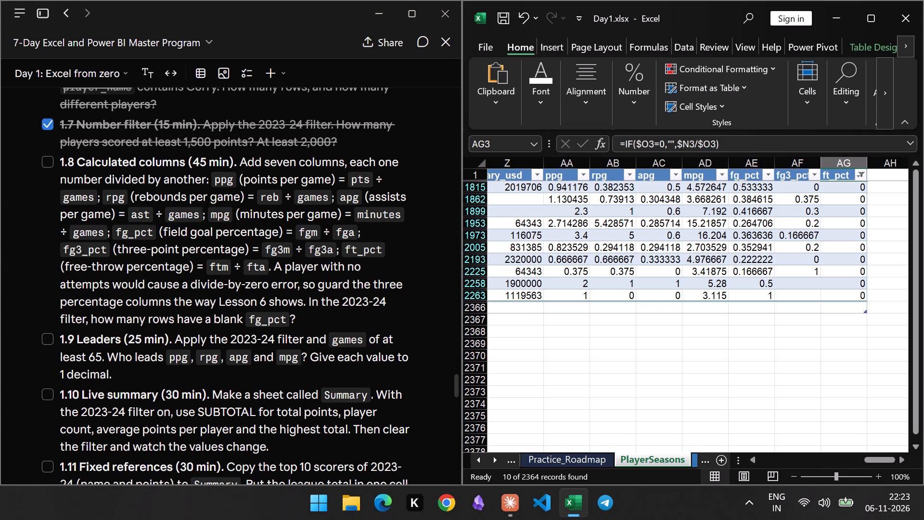
# Select all the filtered ft_pct cells from AG1815 down to the last table row to check their count.
pyautogui.click(843, 190)
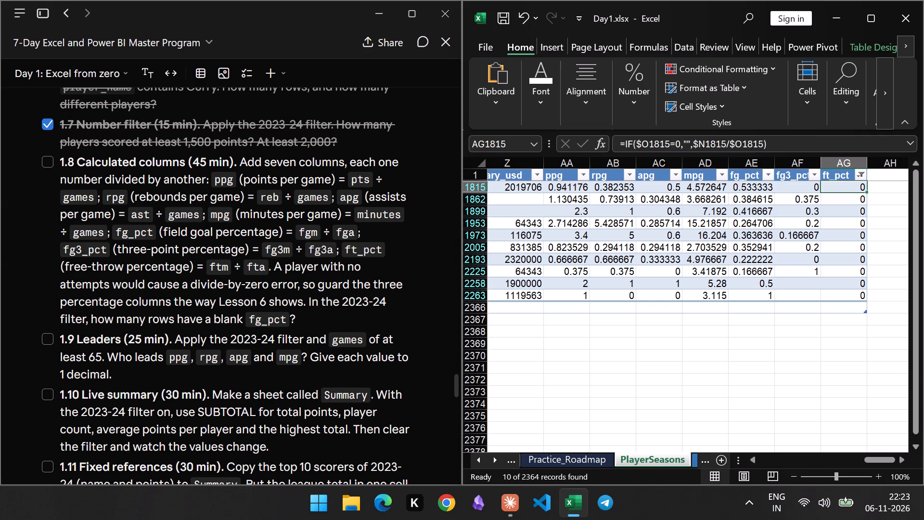
pyautogui.hotkey('ctrl', 'Down')
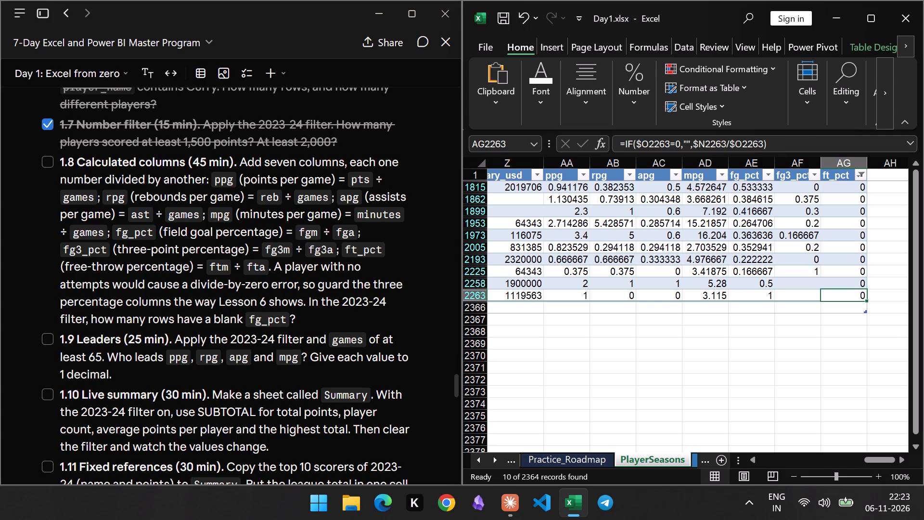
pyautogui.press('Up')
pyautogui.press('Up')
pyautogui.press('Up')
pyautogui.press('Up')
pyautogui.press('Up')
pyautogui.press('Up')
pyautogui.press('Up')
pyautogui.press('Up')
pyautogui.press('Up')
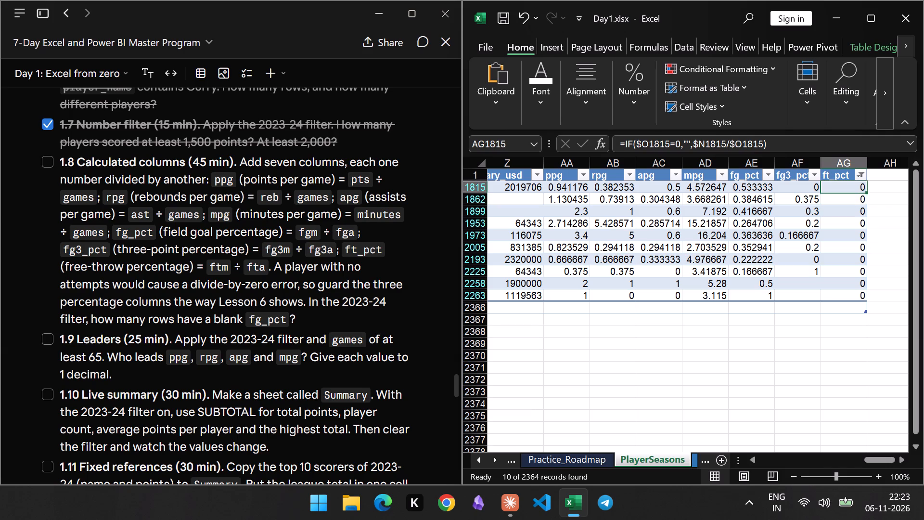
pyautogui.hotkey('shift', 'Down')
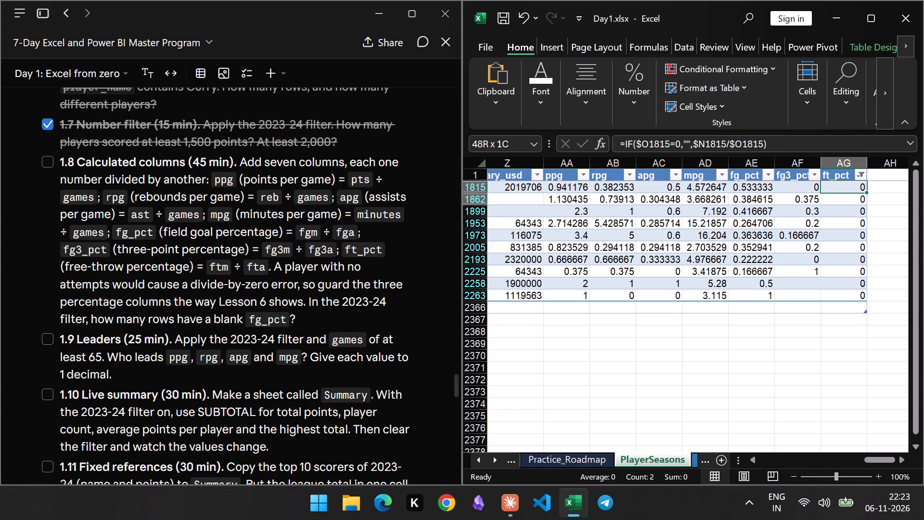
pyautogui.hotkey('shift', 'Down')
pyautogui.press('Up')
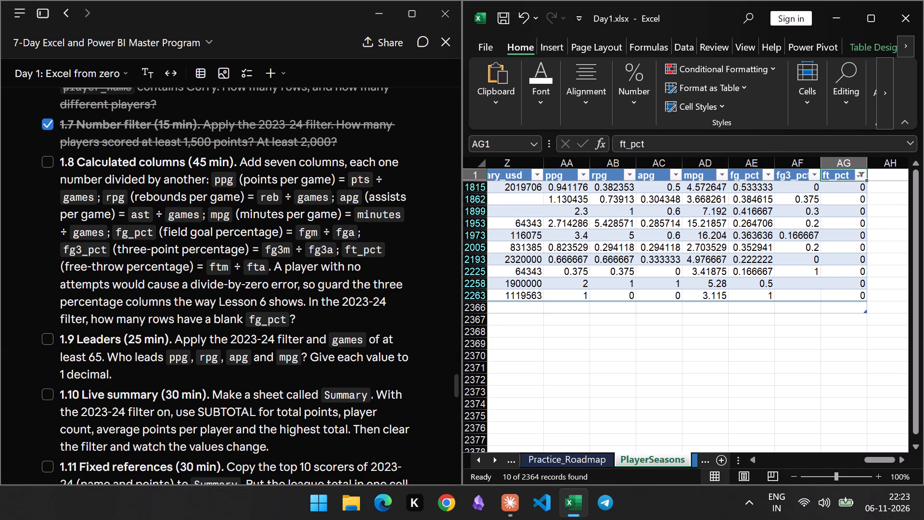
pyautogui.press('Down')
pyautogui.hotkey('ctrl', 'shift', 'Down')
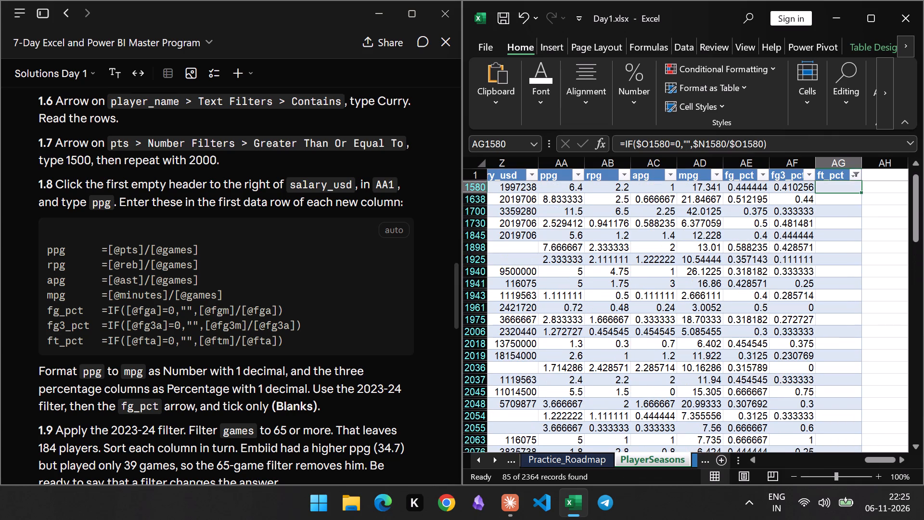
pyautogui.moveTo(914, 204); pyautogui.dragTo(923, 389)
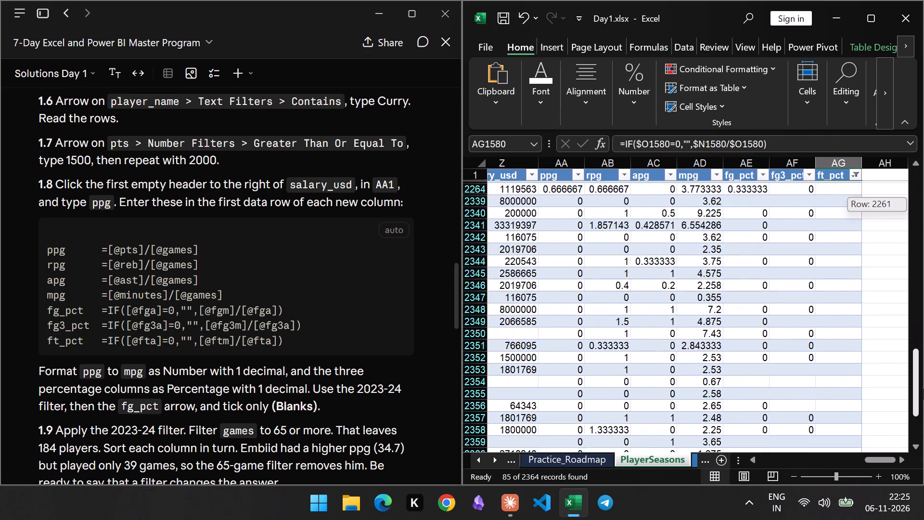
pyautogui.moveTo(923, 389); pyautogui.dragTo(923, 165)
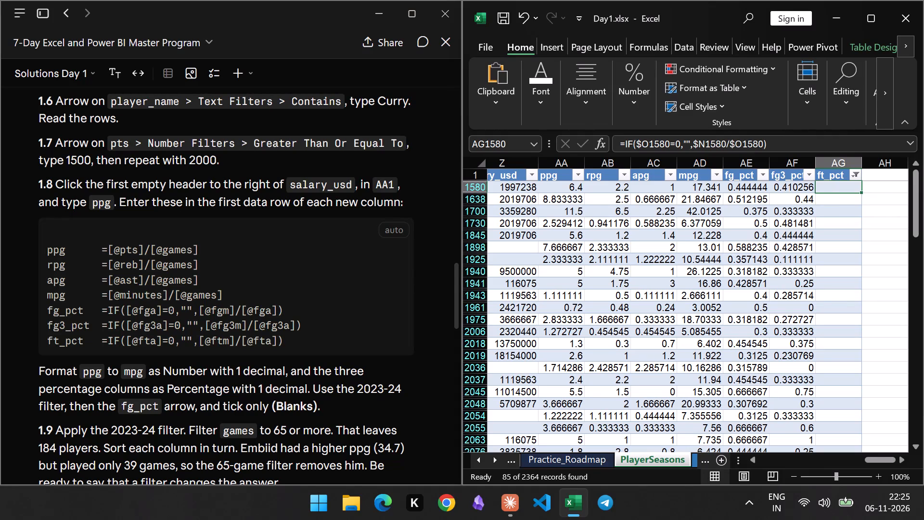
# Examine the filtered PlayerSeasons rows across all columns, from season through to ft_pct.
pyautogui.moveTo(885, 463); pyautogui.dragTo(767, 471)
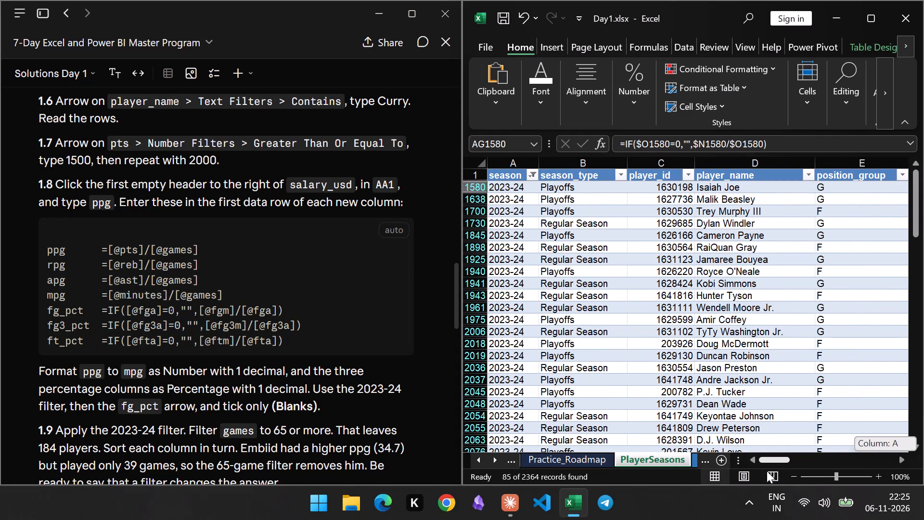
pyautogui.moveTo(767, 471); pyautogui.dragTo(766, 470)
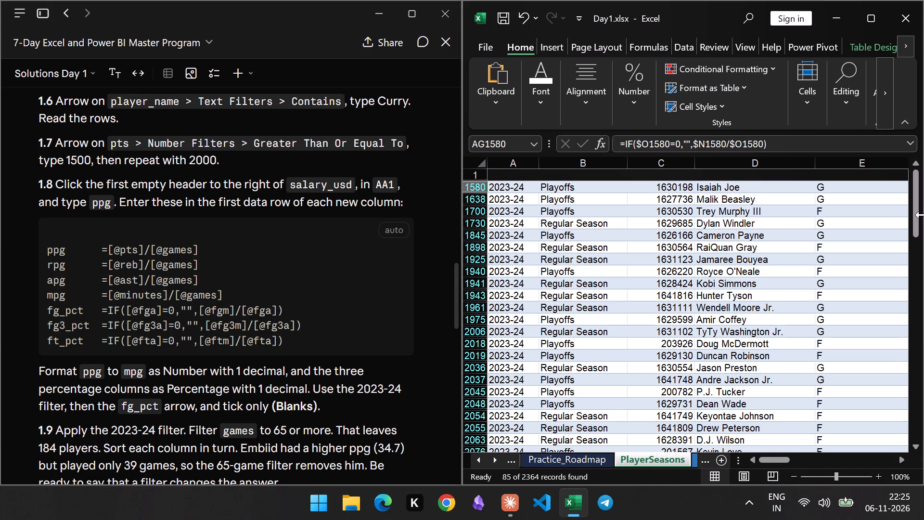
pyautogui.moveTo(917, 214); pyautogui.dragTo(917, 184)
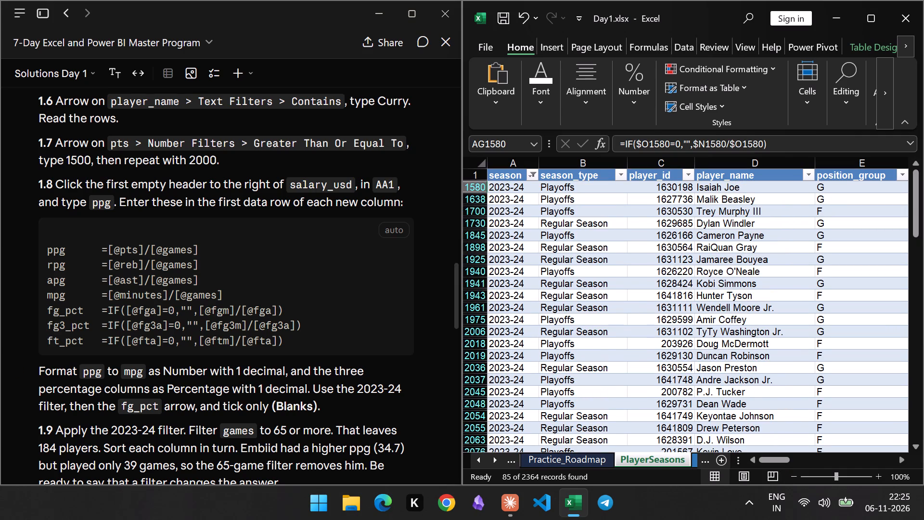
pyautogui.moveTo(781, 460); pyautogui.dragTo(808, 457)
pyautogui.moveTo(808, 457); pyautogui.dragTo(815, 457)
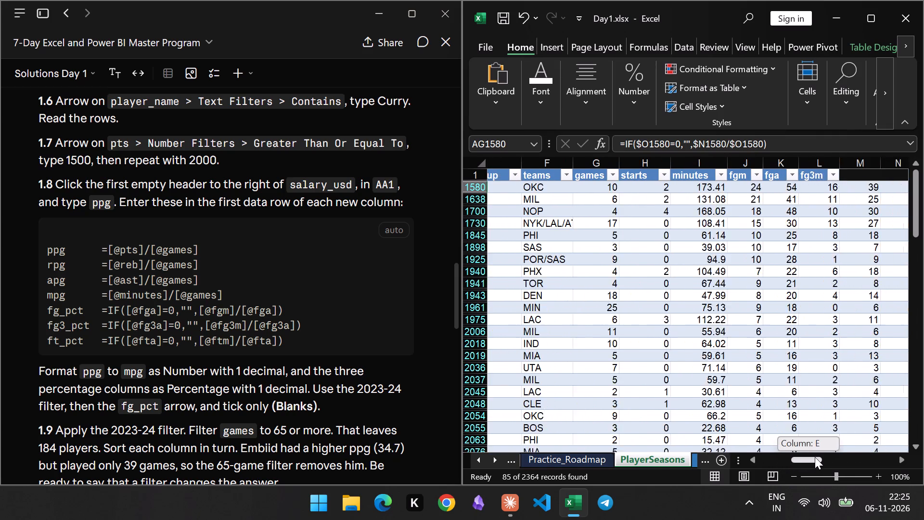
pyautogui.moveTo(815, 457); pyautogui.dragTo(839, 453)
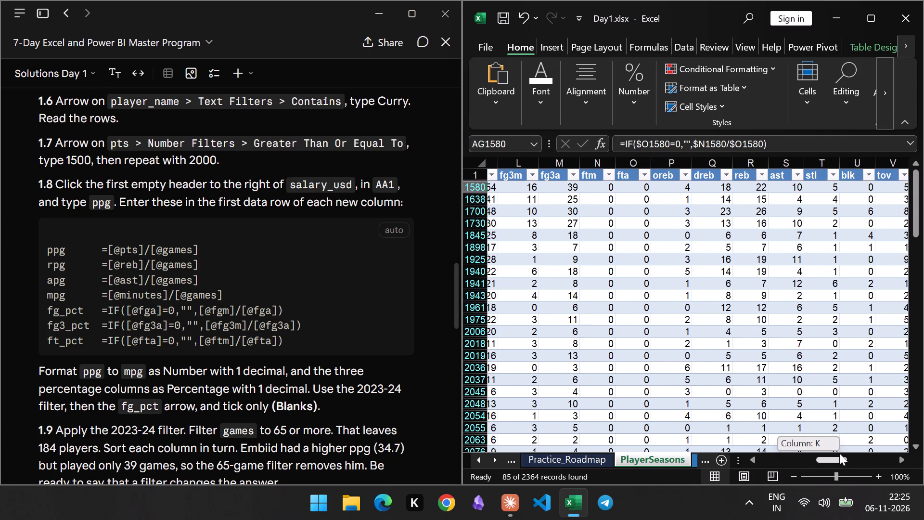
pyautogui.moveTo(839, 453); pyautogui.dragTo(845, 453)
pyautogui.click(855, 453)
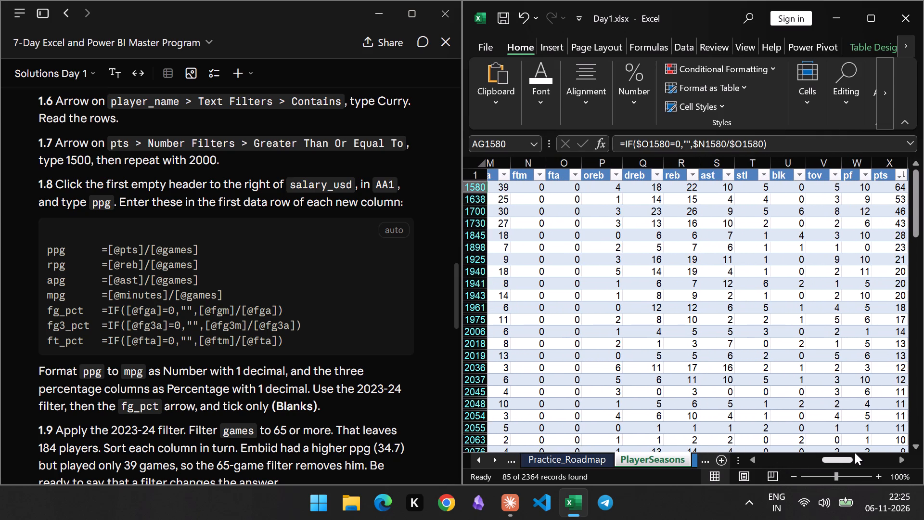
pyautogui.moveTo(852, 459); pyautogui.dragTo(864, 458)
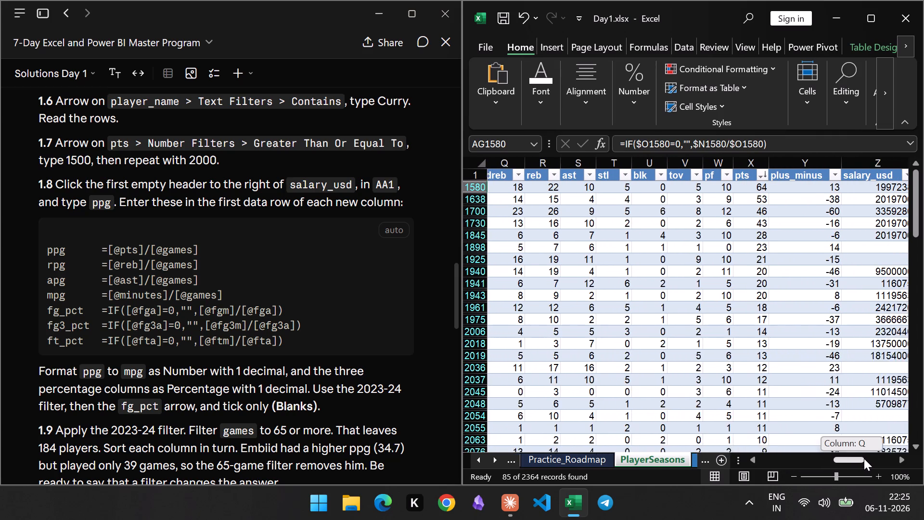
pyautogui.moveTo(864, 458); pyautogui.dragTo(882, 458)
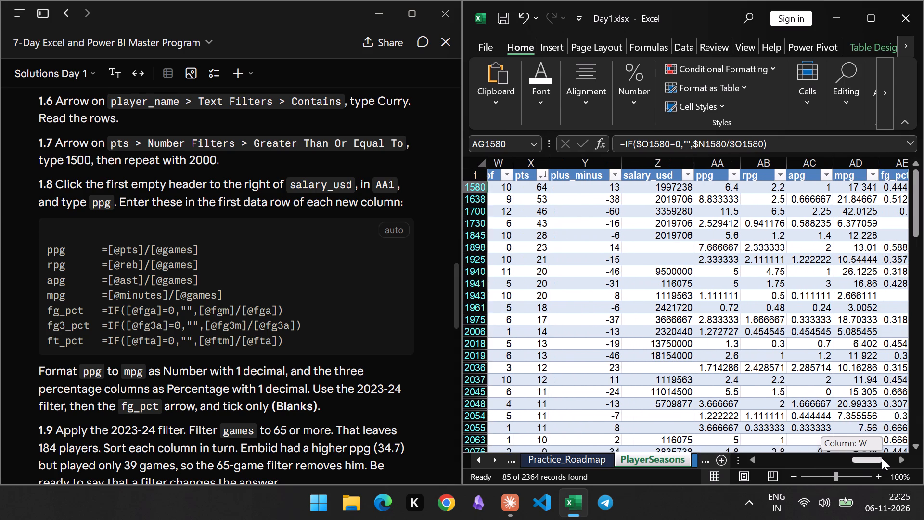
pyautogui.moveTo(882, 458); pyautogui.dragTo(887, 456)
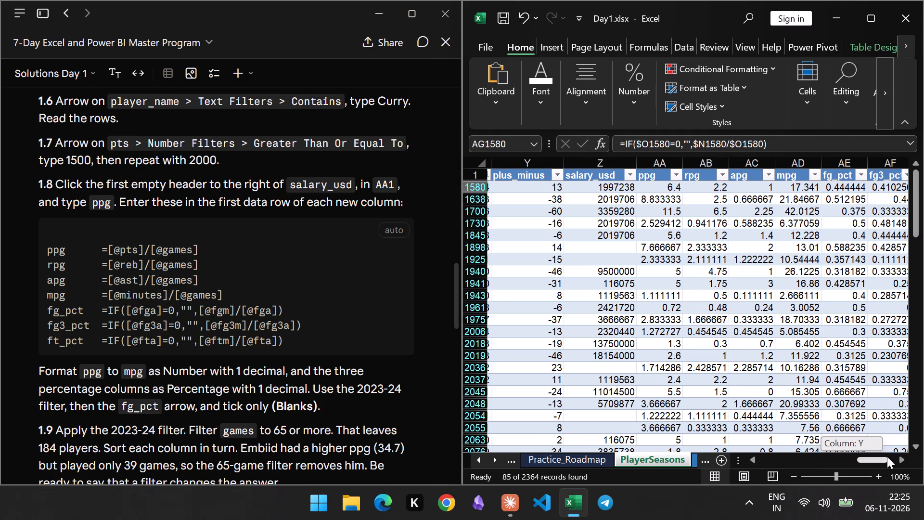
pyautogui.moveTo(887, 456); pyautogui.dragTo(895, 456)
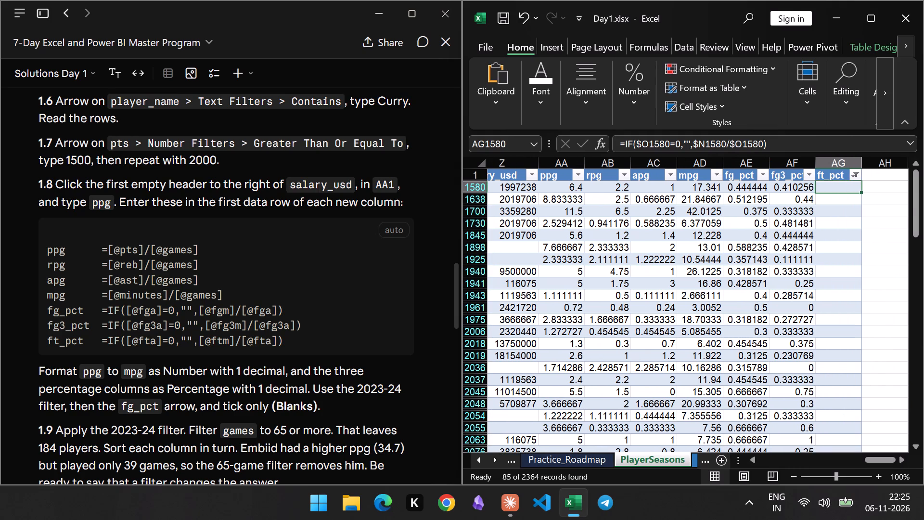
# View the fg_pct filter options and reread the exercise 1.8 solution without changing the filter.
pyautogui.click(766, 175)
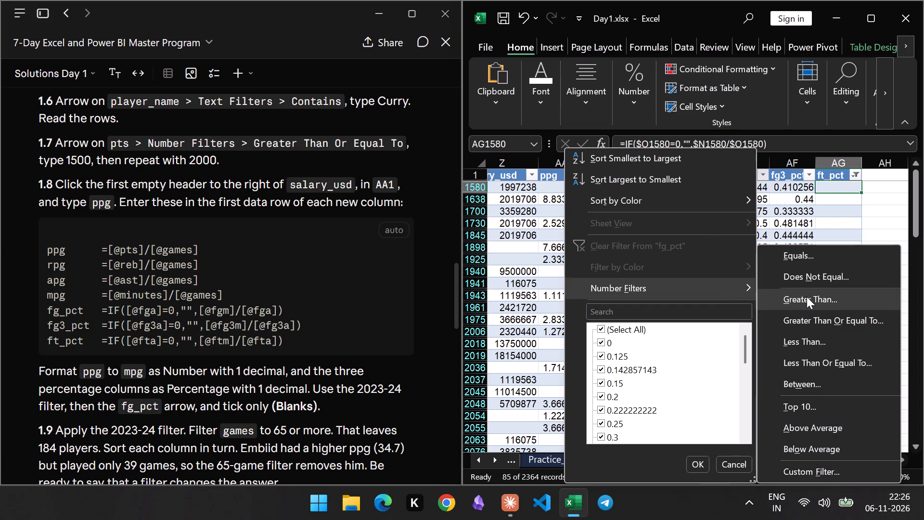
pyautogui.click(884, 220)
pyautogui.scroll(-1, 343, 371)
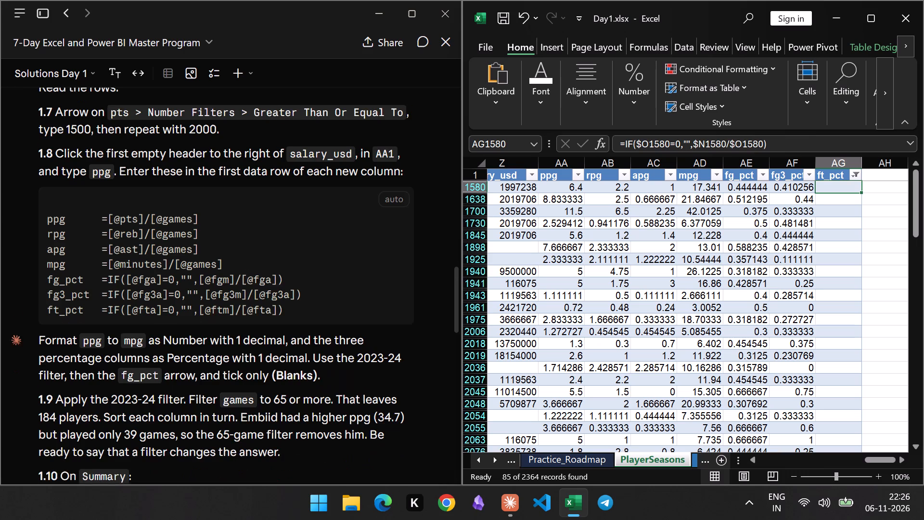
pyautogui.scroll(2, 340, 355)
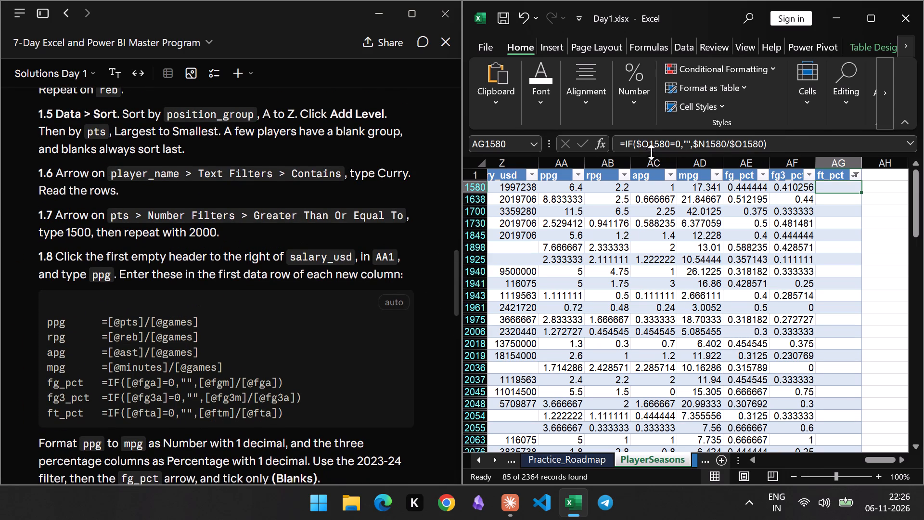
pyautogui.click(802, 187)
pyautogui.scroll(2, 844, 209)
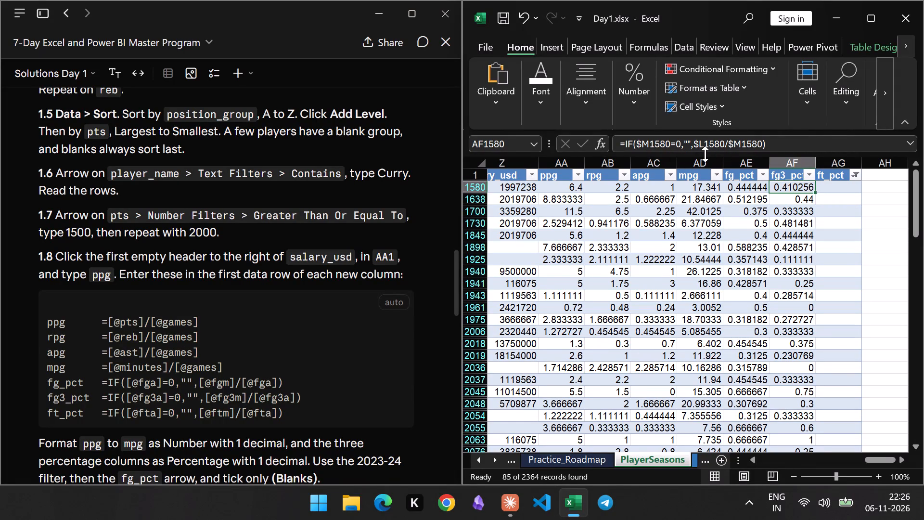
pyautogui.click(851, 189)
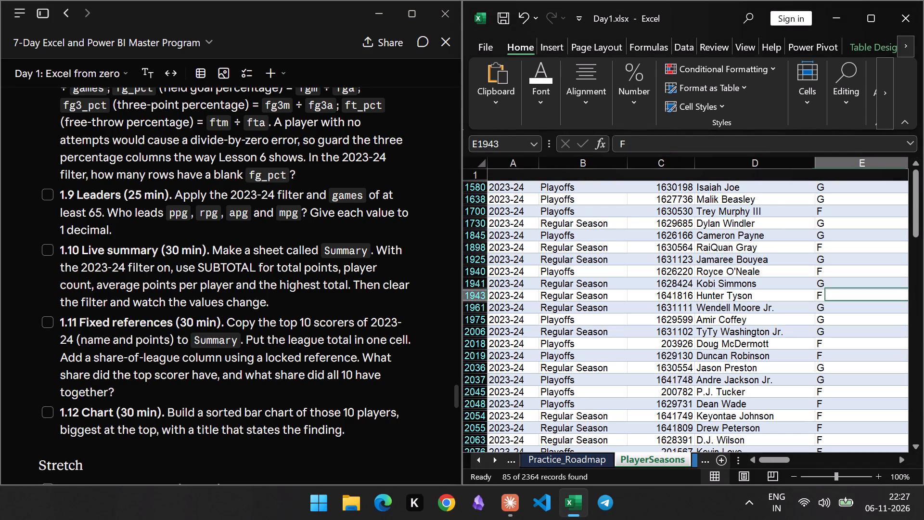
pyautogui.moveTo(912, 212); pyautogui.dragTo(923, 49)
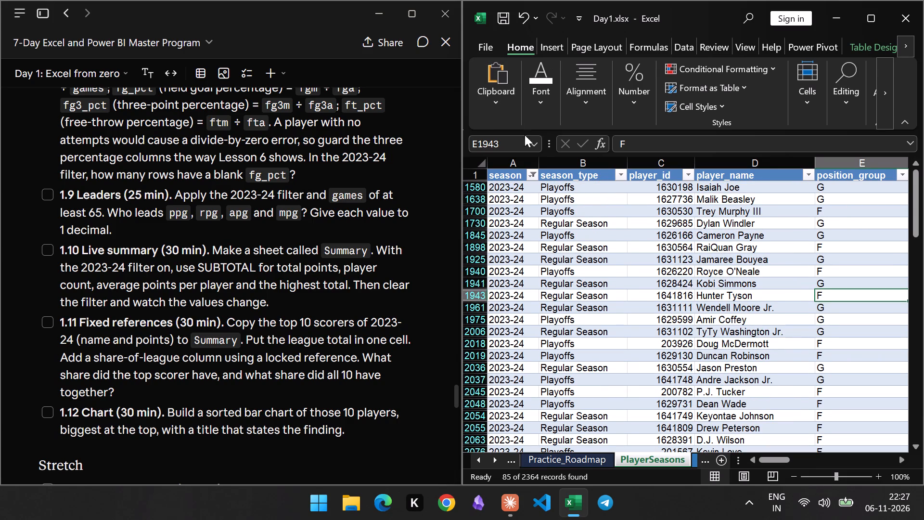
pyautogui.moveTo(786, 462); pyautogui.dragTo(812, 462)
pyautogui.moveTo(816, 462); pyautogui.dragTo(827, 461)
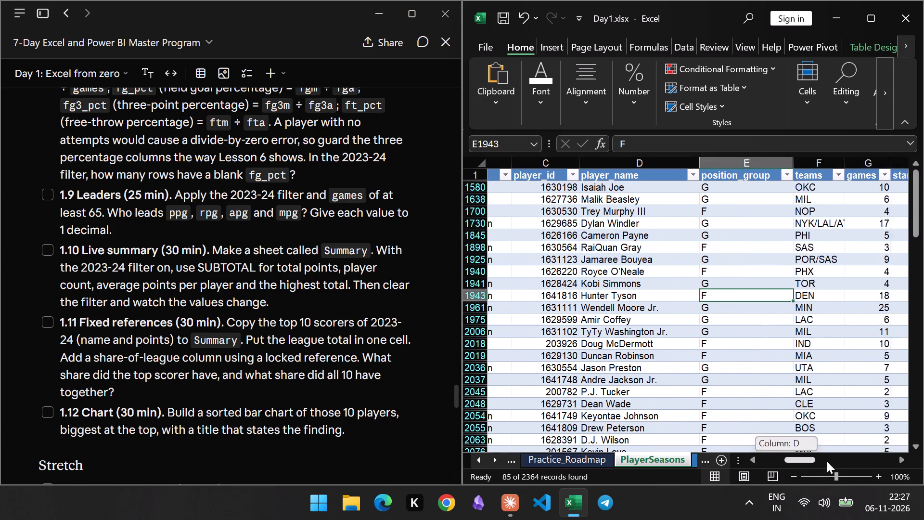
pyautogui.moveTo(827, 461); pyautogui.dragTo(829, 461)
pyautogui.moveTo(841, 462); pyautogui.dragTo(905, 459)
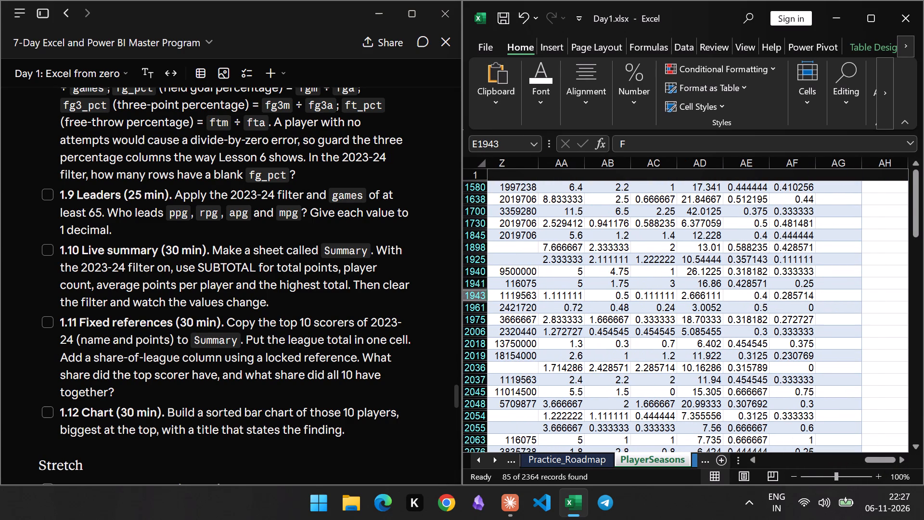
pyautogui.scroll(4, 870, 229)
pyautogui.moveTo(912, 209); pyautogui.dragTo(921, 232)
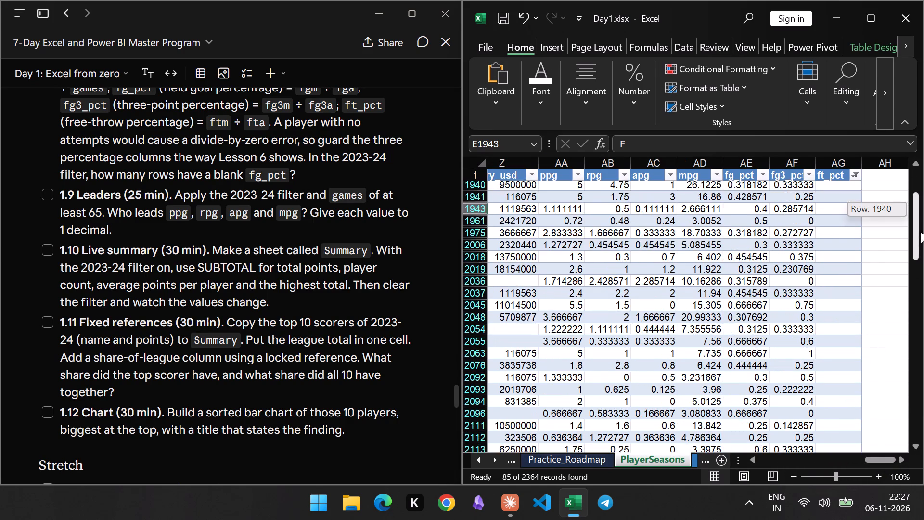
pyautogui.moveTo(921, 232); pyautogui.dragTo(921, 225)
pyautogui.moveTo(921, 208); pyautogui.dragTo(923, 164)
pyautogui.click(858, 174)
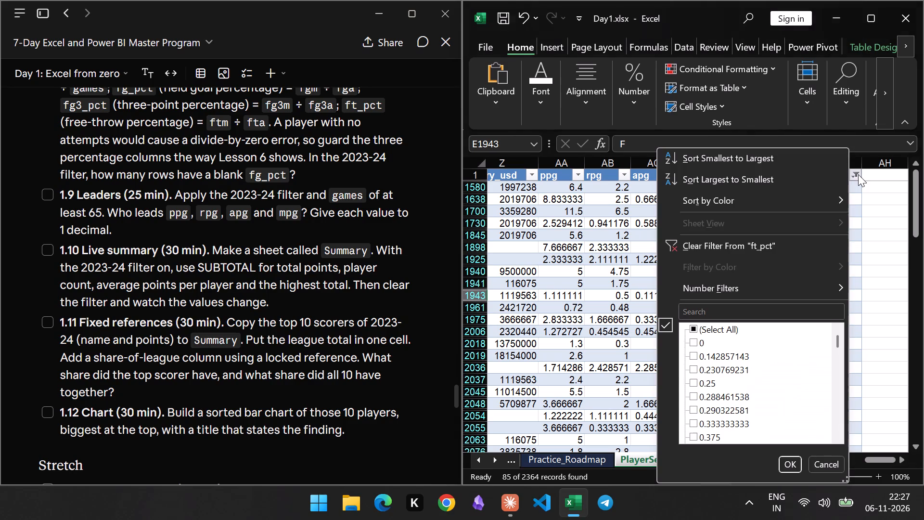
pyautogui.click(799, 241)
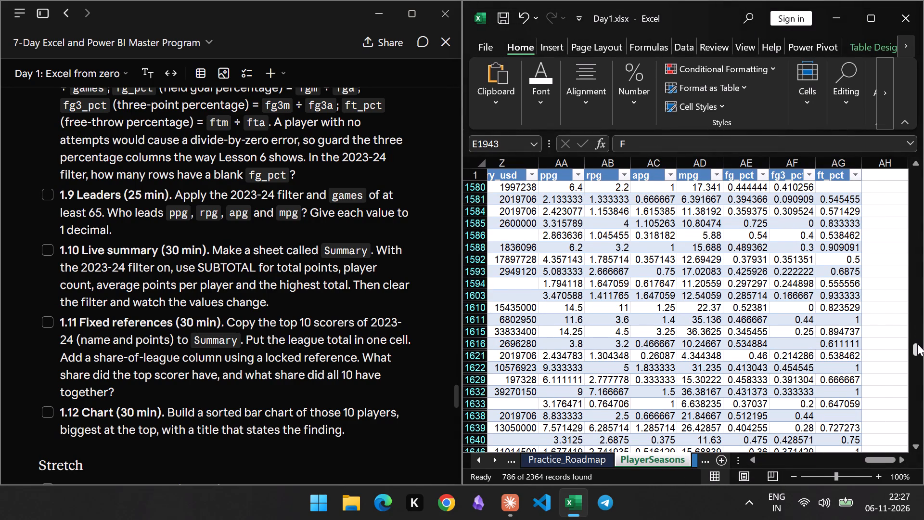
# Look over the 2023-24 rows from the first row, going from the calculated columns back to the games column.
pyautogui.moveTo(917, 344); pyautogui.dragTo(920, 111)
pyautogui.scroll(5, 769, 238)
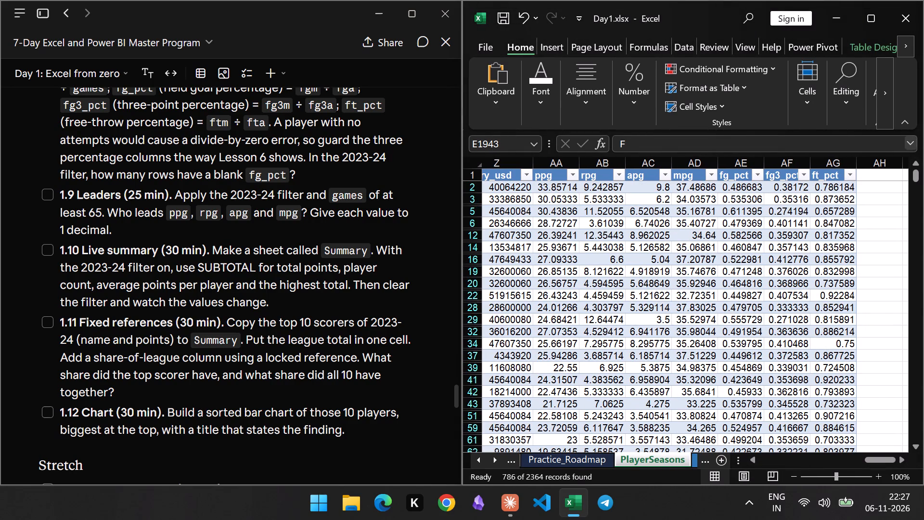
pyautogui.moveTo(888, 460); pyautogui.dragTo(883, 460)
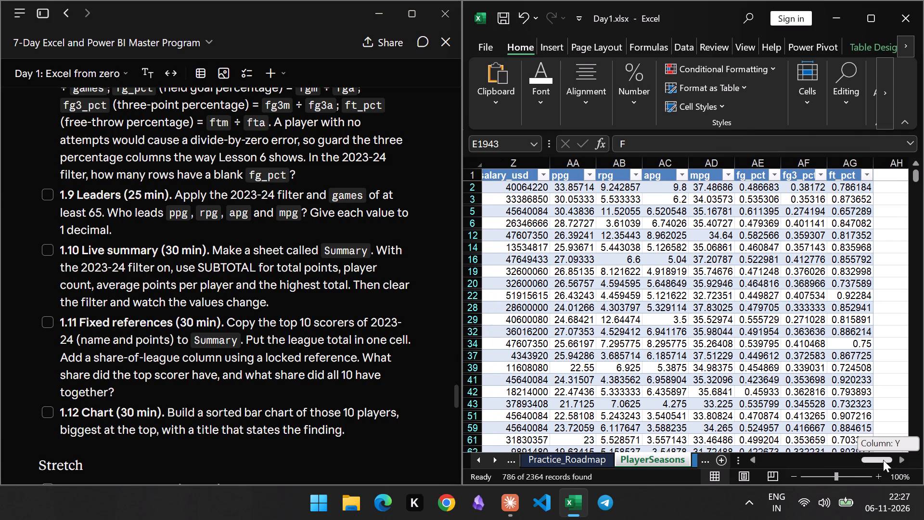
pyautogui.moveTo(883, 460); pyautogui.dragTo(826, 460)
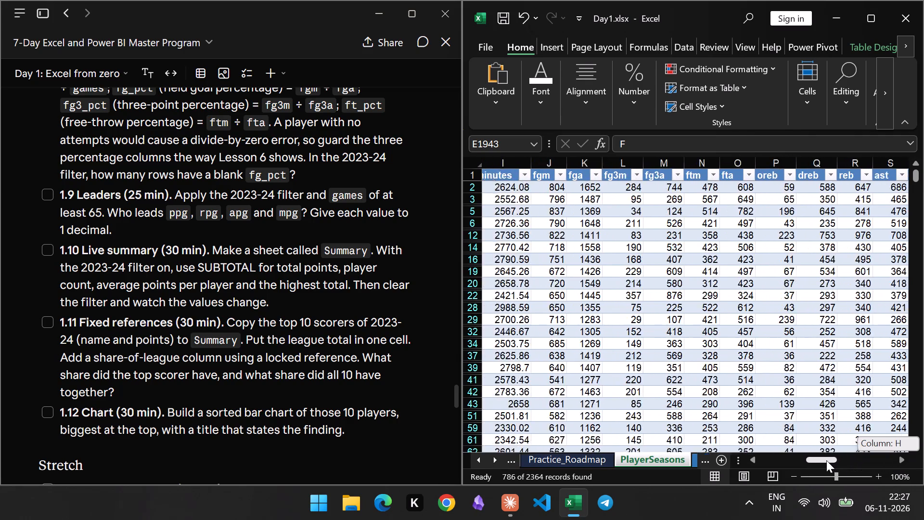
pyautogui.moveTo(826, 460); pyautogui.dragTo(819, 460)
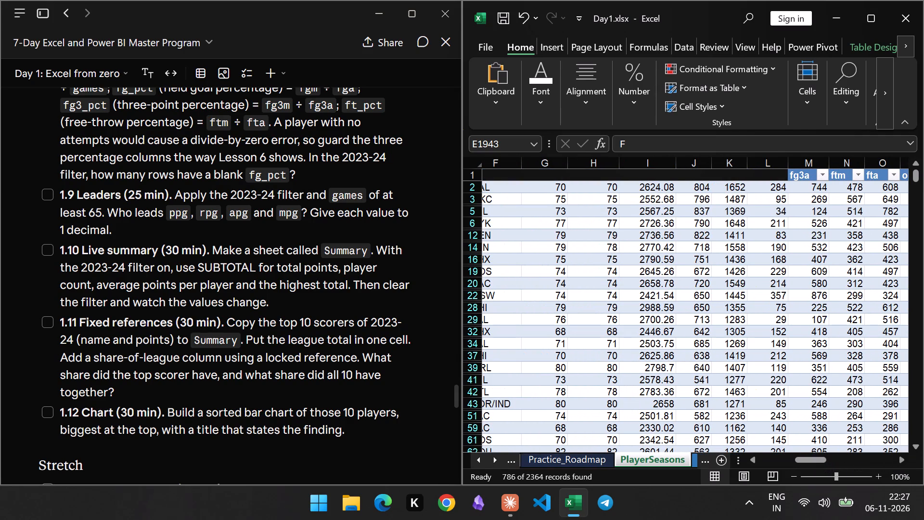
pyautogui.scroll(4, 550, 215)
pyautogui.scroll(-4, 550, 204)
pyautogui.scroll(6, 550, 204)
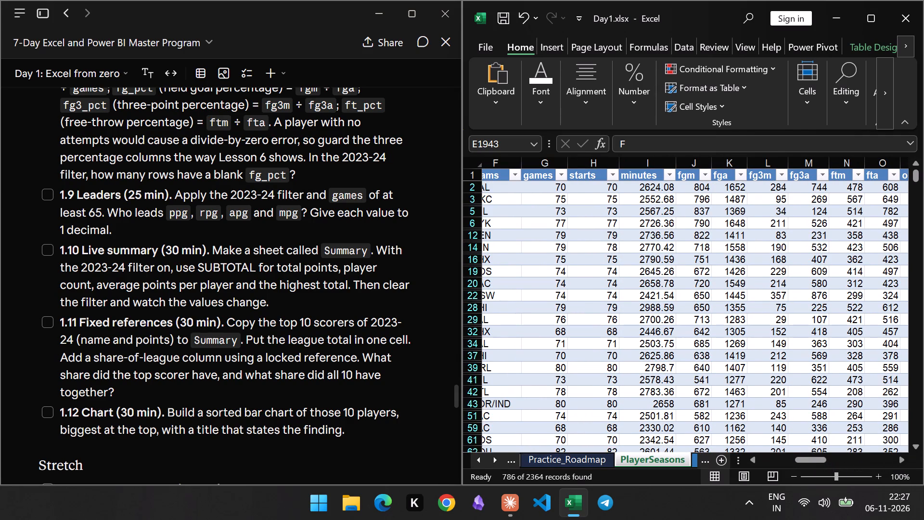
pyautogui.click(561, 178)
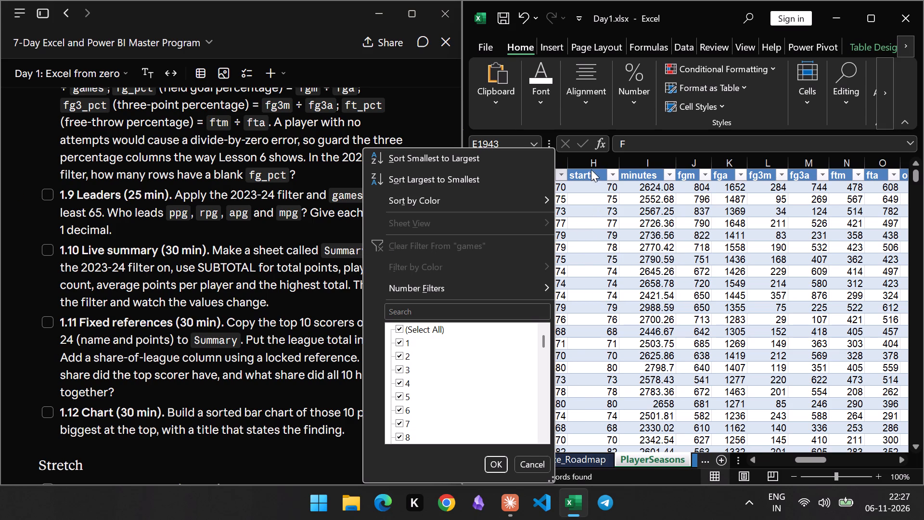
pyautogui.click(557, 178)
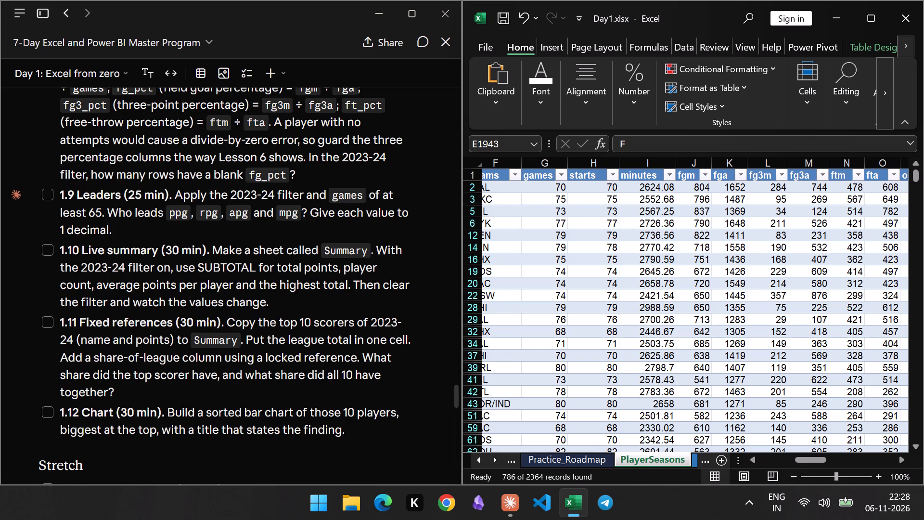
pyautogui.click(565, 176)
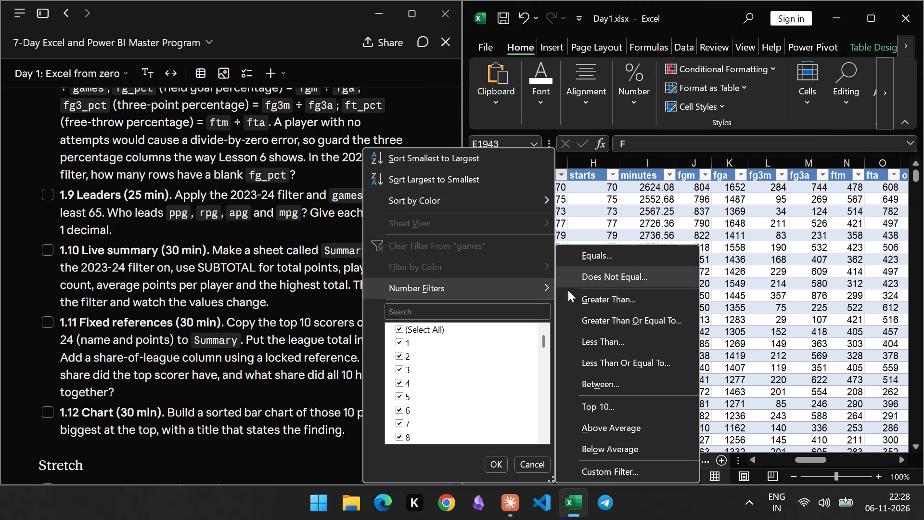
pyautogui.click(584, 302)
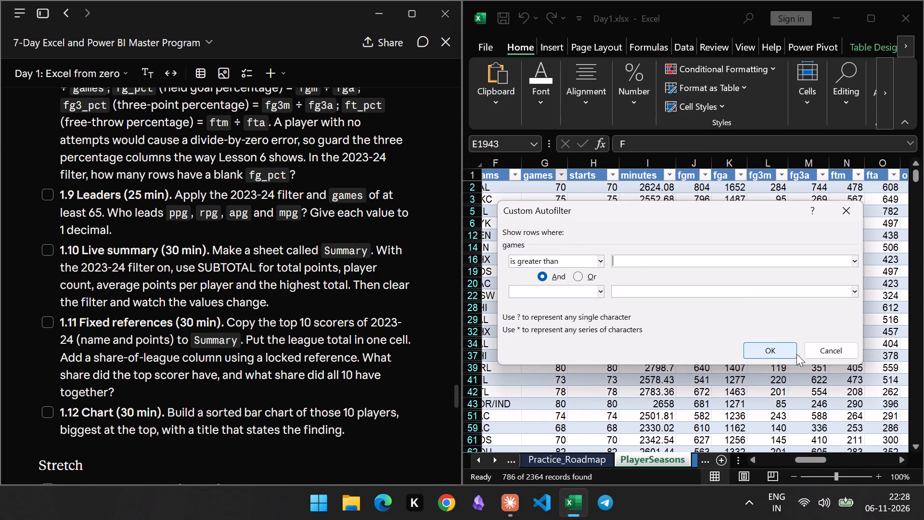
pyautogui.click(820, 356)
# Filter the games column to values greater than or equal to 65.
pyautogui.click(562, 177)
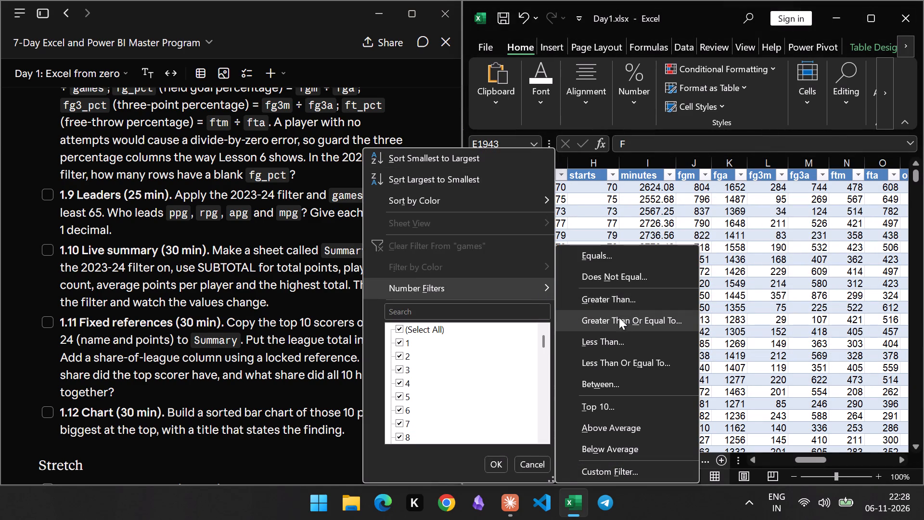
pyautogui.click(621, 322)
pyautogui.click(653, 259)
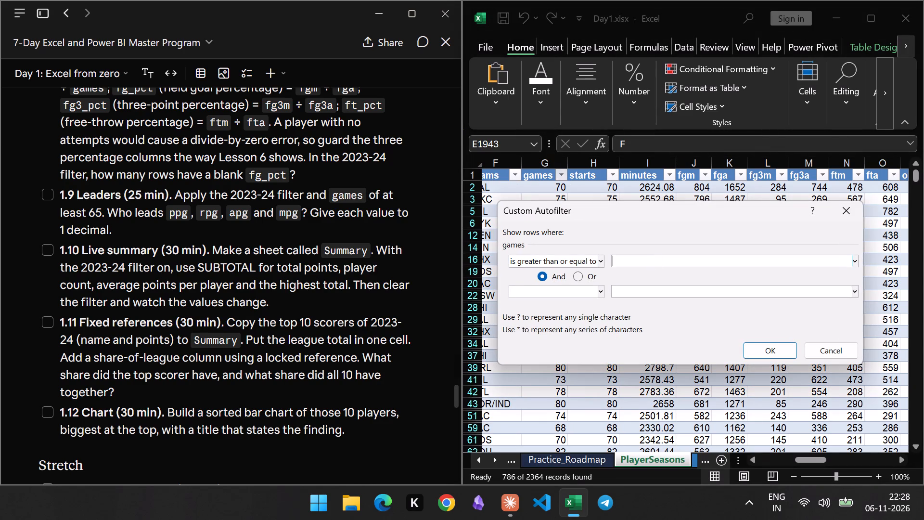
pyautogui.write('65')
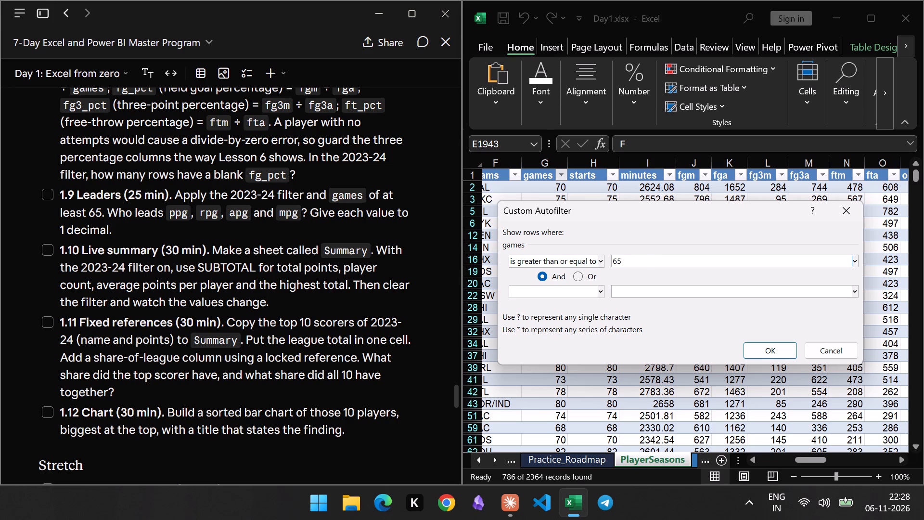
pyautogui.click(774, 346)
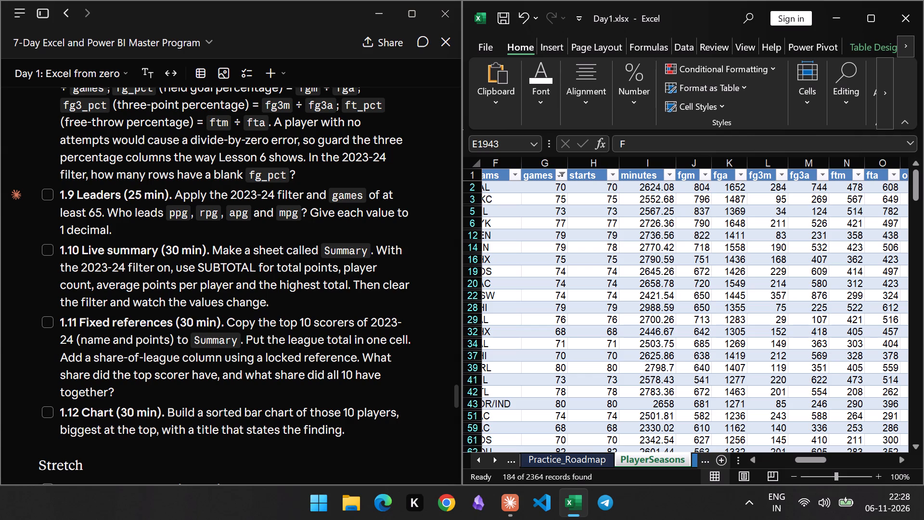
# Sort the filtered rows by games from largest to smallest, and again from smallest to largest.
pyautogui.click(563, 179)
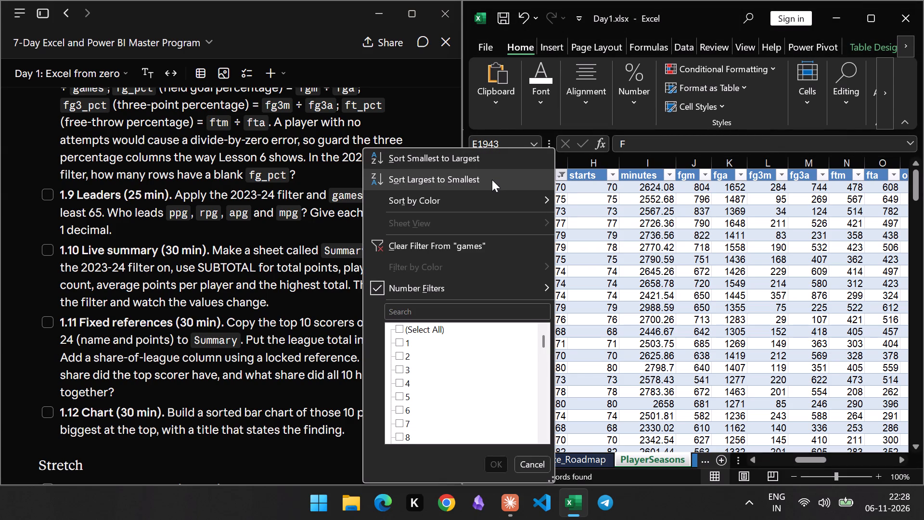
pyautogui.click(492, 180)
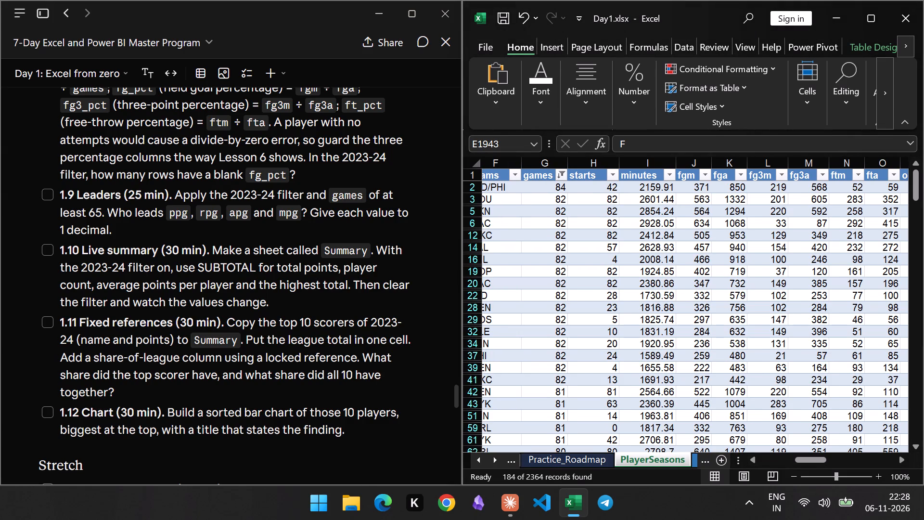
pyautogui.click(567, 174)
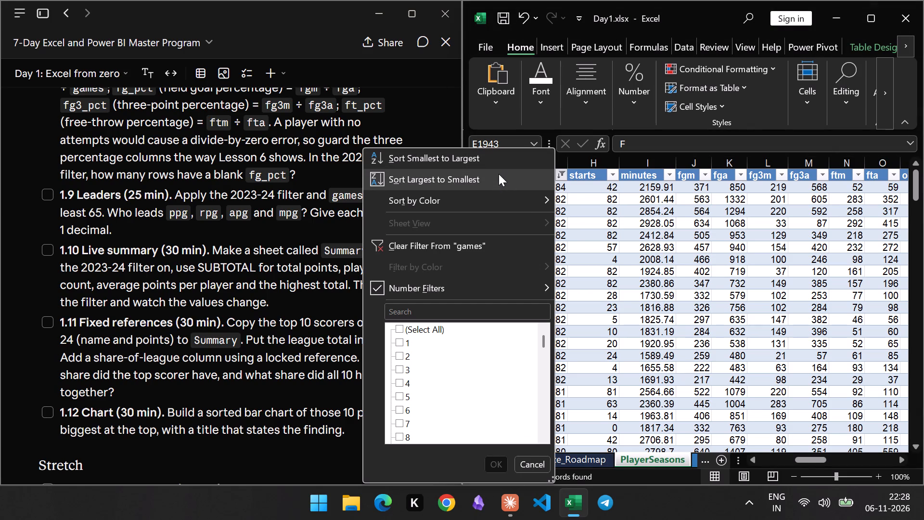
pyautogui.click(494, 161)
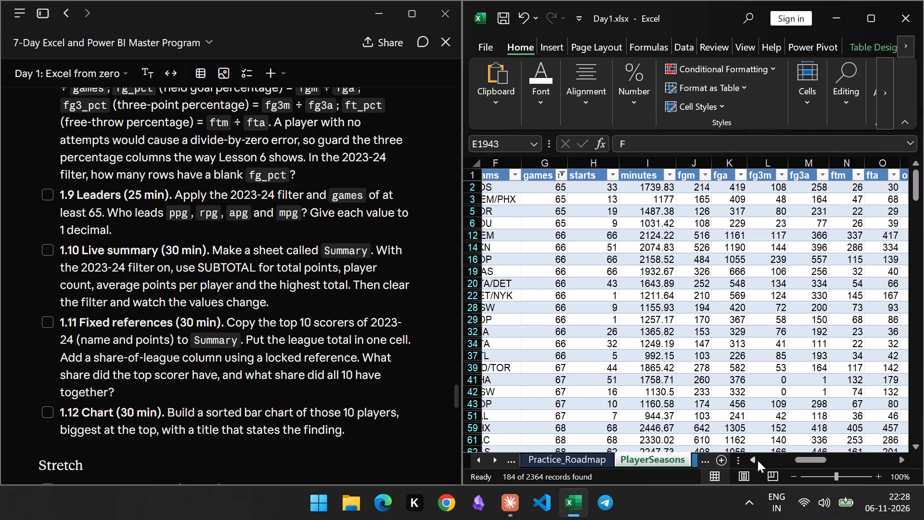
# Sort the filtered PlayerSeasons rows by ppg from largest to smallest for the exercise 1.9 leader.
pyautogui.moveTo(803, 460); pyautogui.dragTo(889, 459)
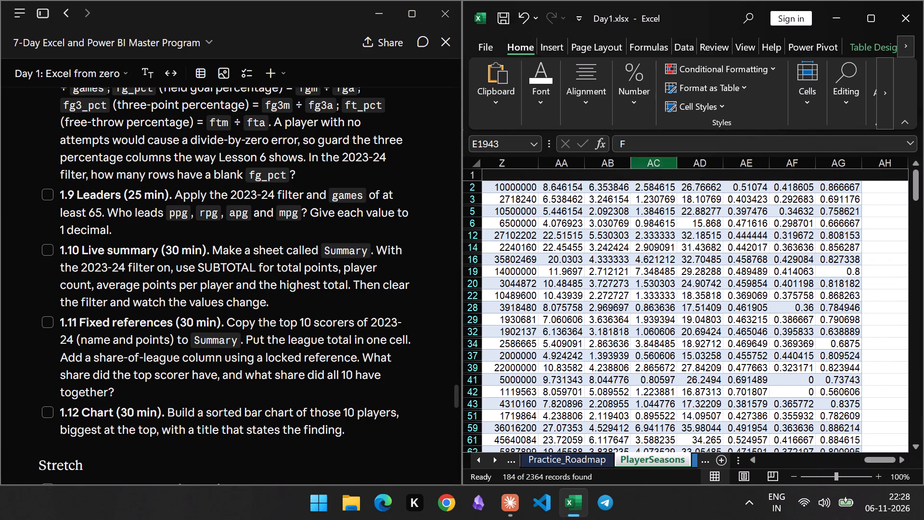
pyautogui.click(883, 460)
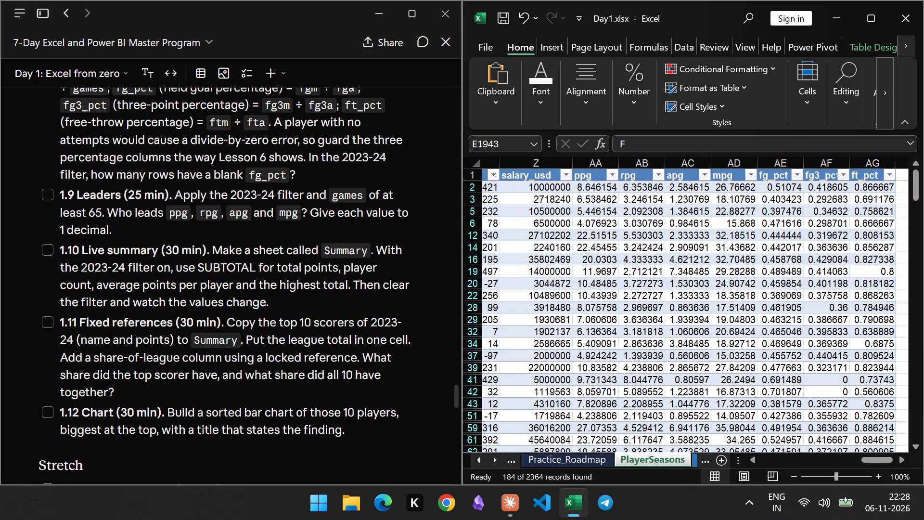
pyautogui.click(611, 177)
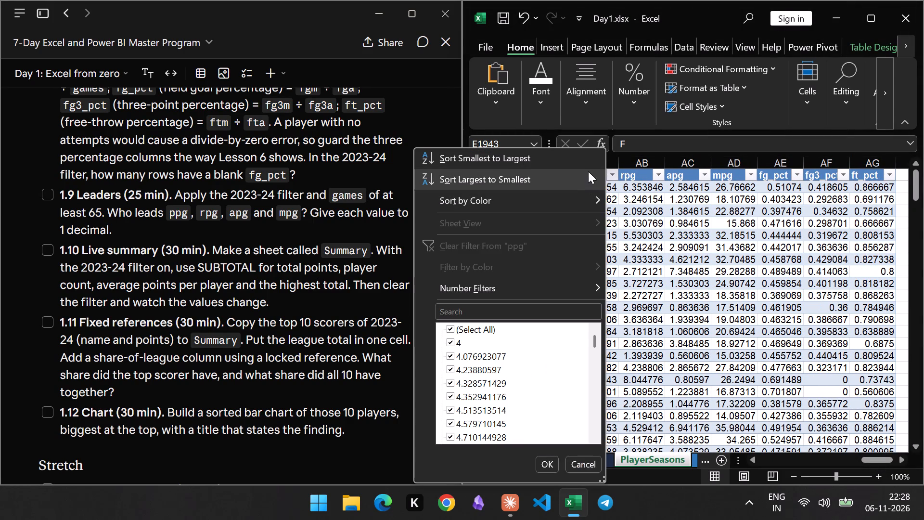
pyautogui.click(583, 178)
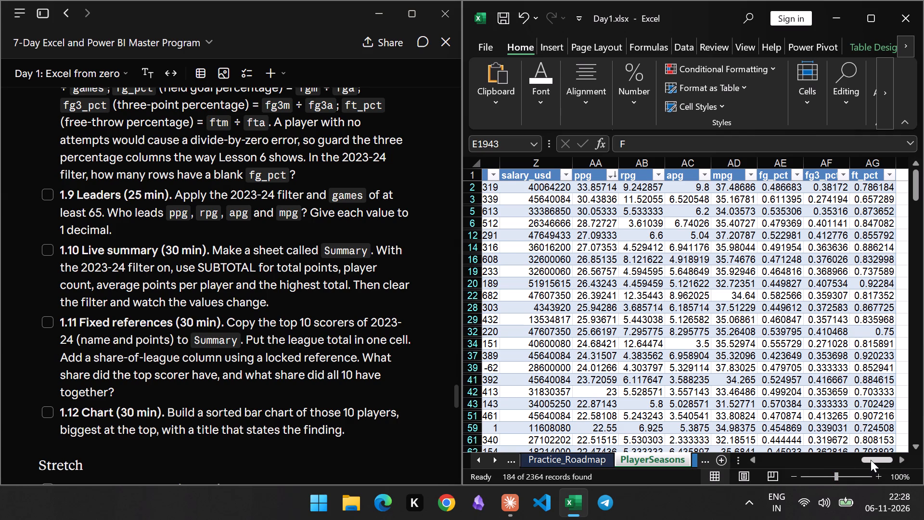
# Sort the filtered PlayerSeasons rows by rpg from largest to smallest for the rebounds leader.
pyautogui.moveTo(871, 460); pyautogui.dragTo(818, 462)
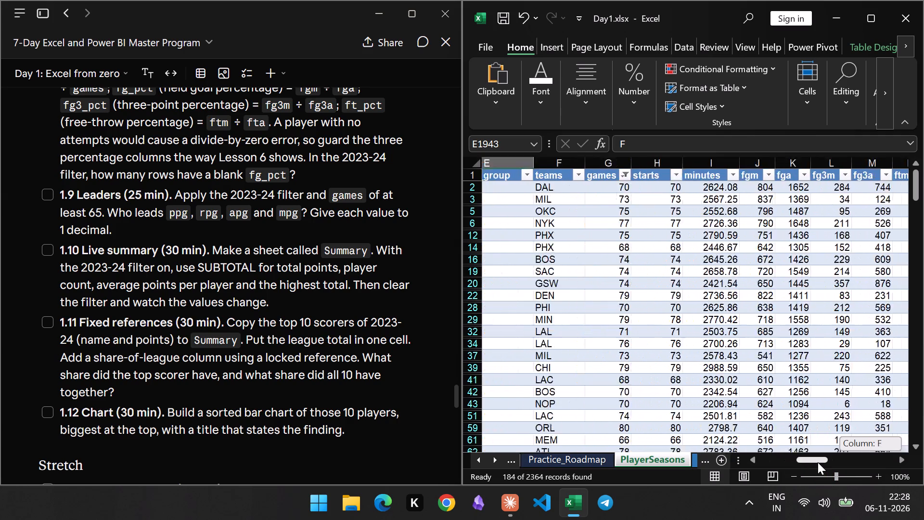
pyautogui.moveTo(818, 462); pyautogui.dragTo(845, 465)
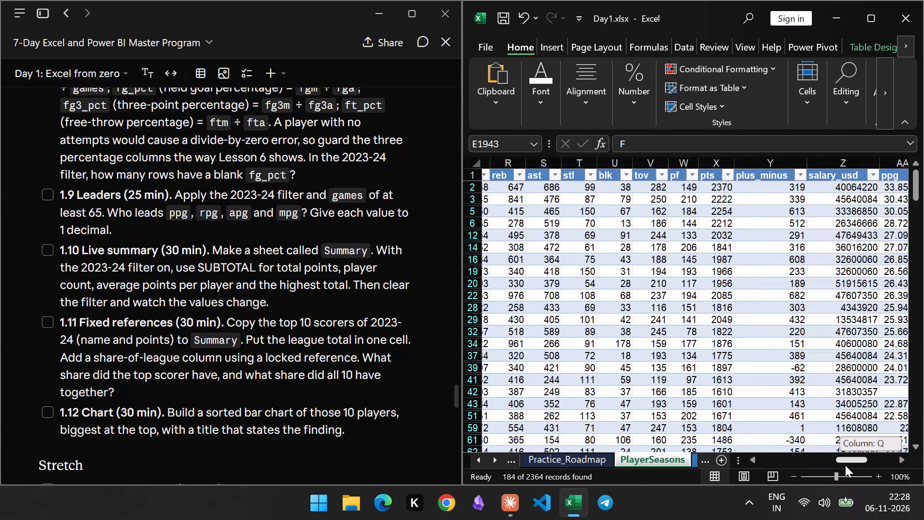
pyautogui.moveTo(845, 465); pyautogui.dragTo(865, 465)
pyautogui.click(721, 177)
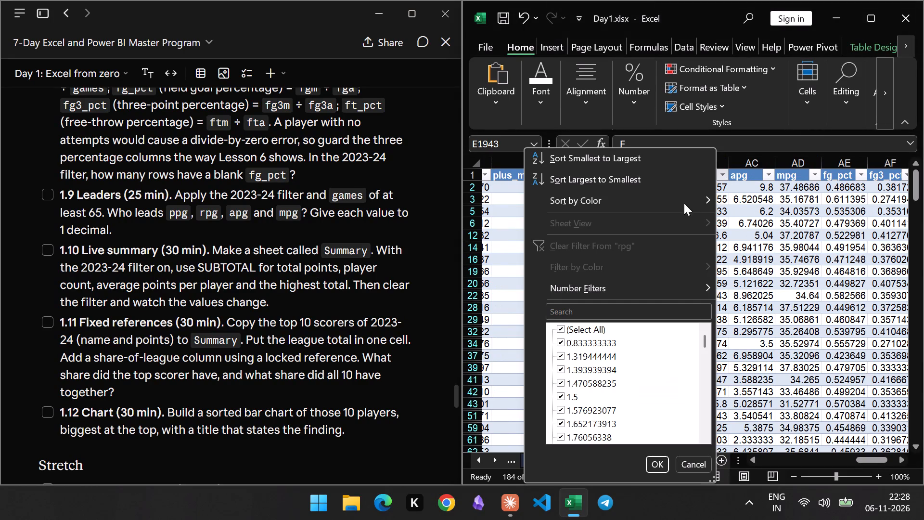
pyautogui.click(669, 178)
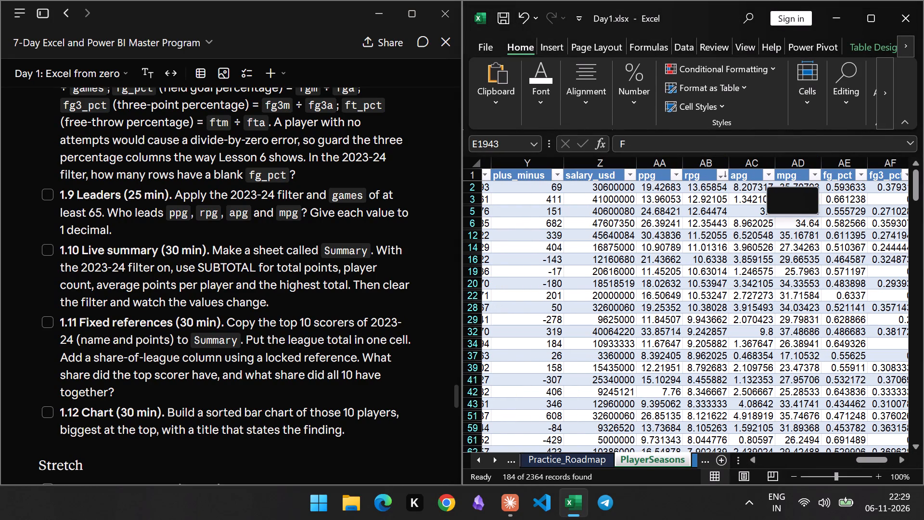
# Look up the rpg leader's name and compare it with the exercise 1.9 answer in Solutions Day 1.
pyautogui.moveTo(881, 461); pyautogui.dragTo(840, 459)
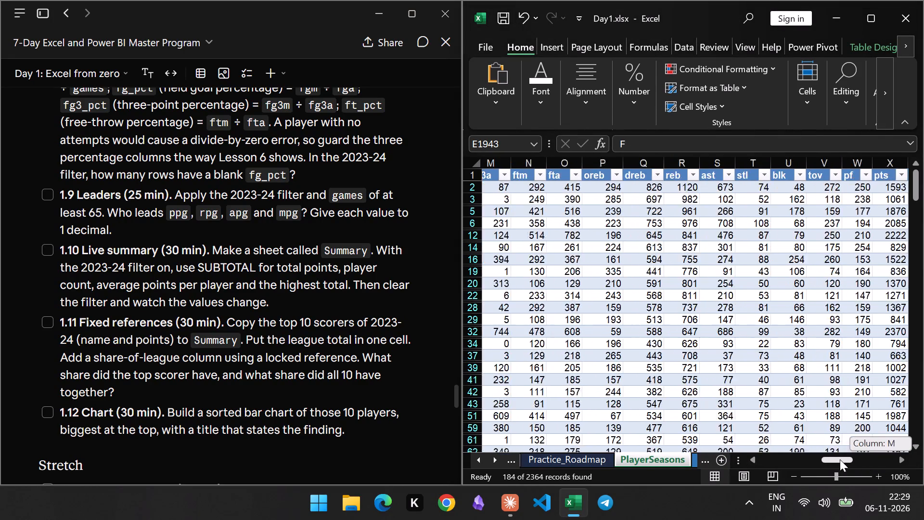
pyautogui.moveTo(840, 459); pyautogui.dragTo(786, 464)
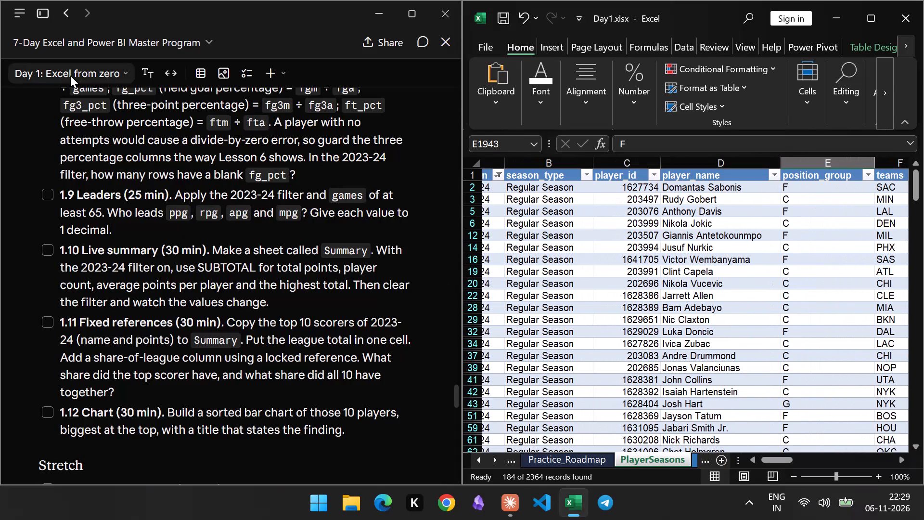
pyautogui.click(70, 77)
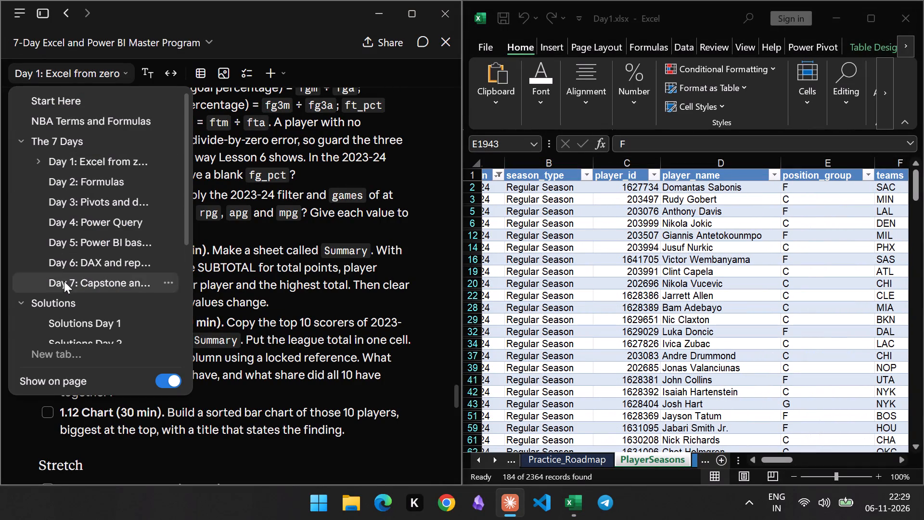
pyautogui.click(75, 320)
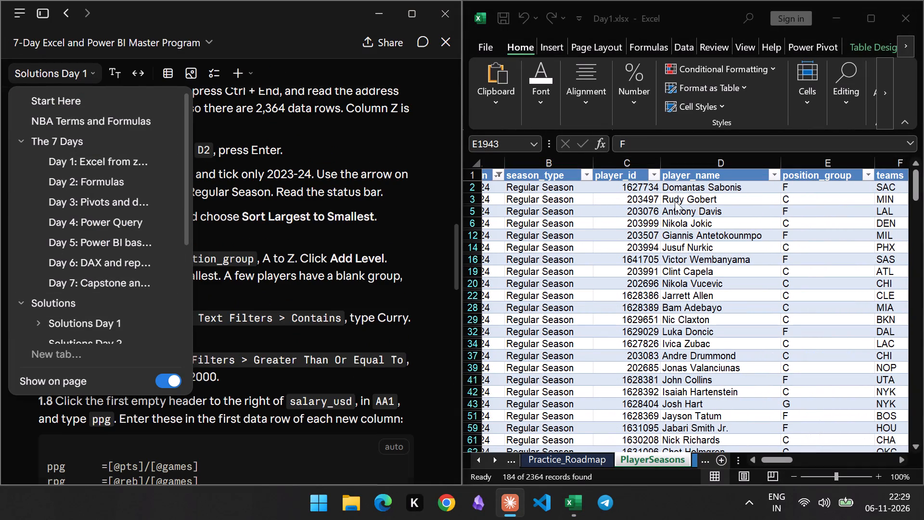
pyautogui.click(89, 71)
pyautogui.scroll(-6, 197, 218)
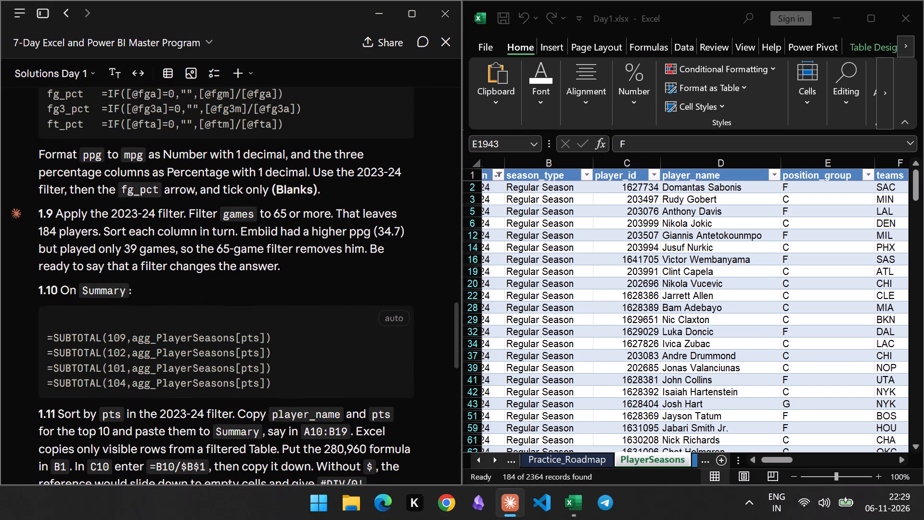
pyautogui.scroll(17, 286, 232)
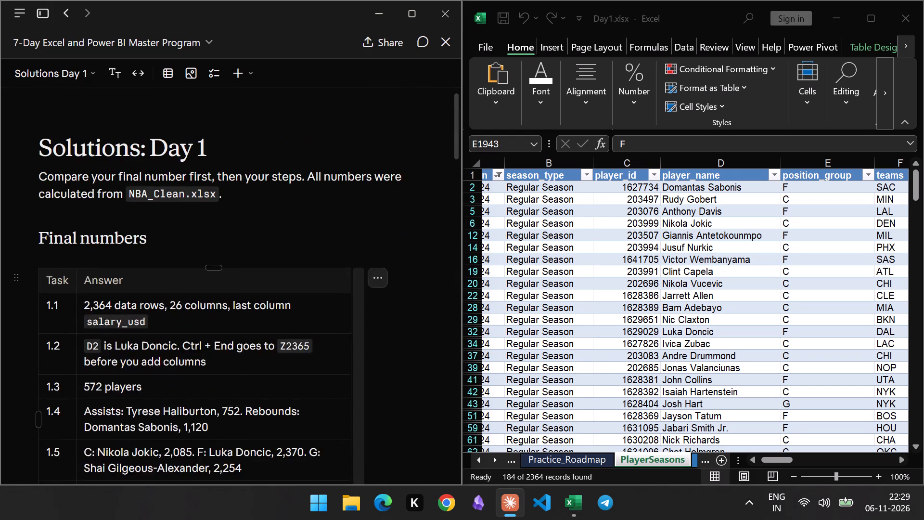
pyautogui.scroll(-5, 278, 197)
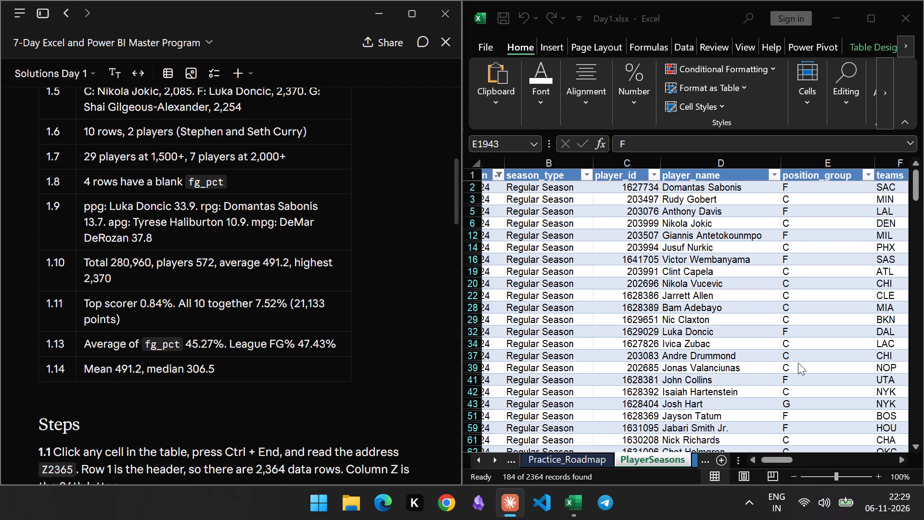
# Sort the filtered PlayerSeasons rows by apg from largest to smallest and look up the assists leader's name.
pyautogui.moveTo(785, 461); pyautogui.dragTo(837, 467)
pyautogui.moveTo(788, 458); pyautogui.dragTo(857, 463)
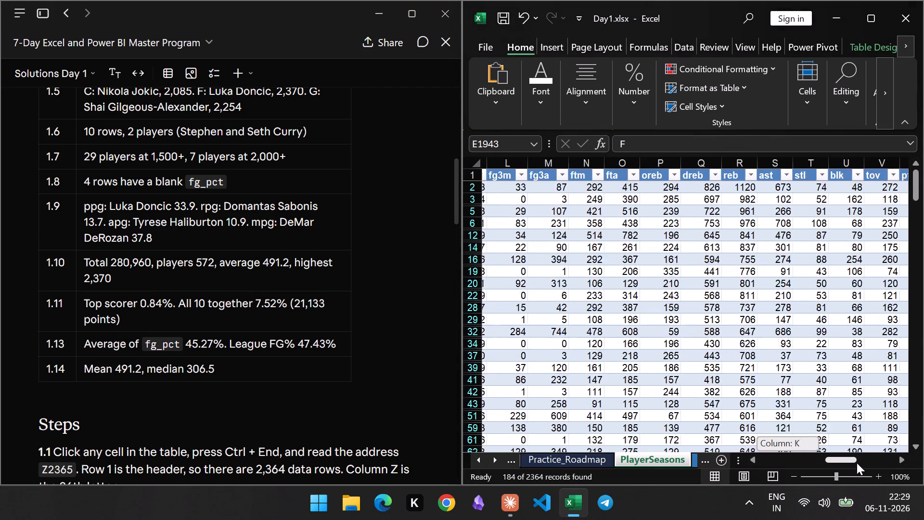
pyautogui.moveTo(857, 463); pyautogui.dragTo(889, 464)
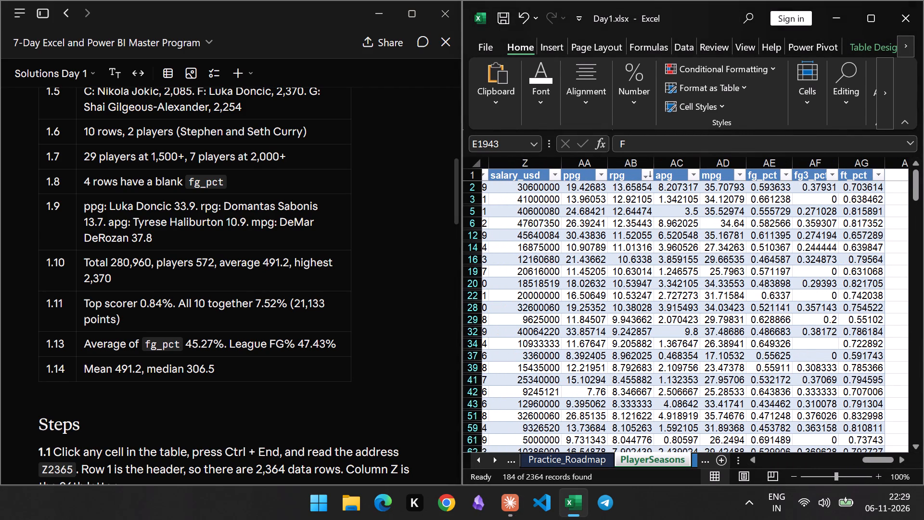
pyautogui.click(697, 176)
pyautogui.click(649, 183)
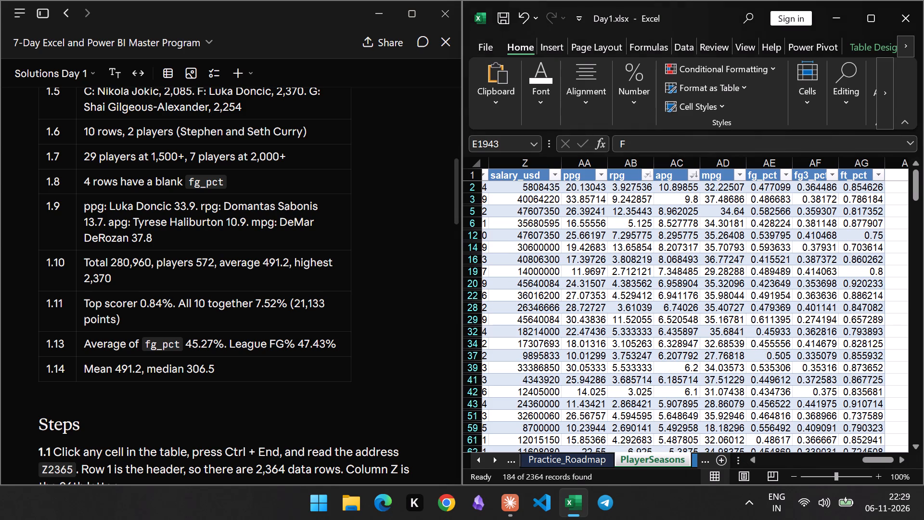
pyautogui.moveTo(873, 459); pyautogui.dragTo(751, 459)
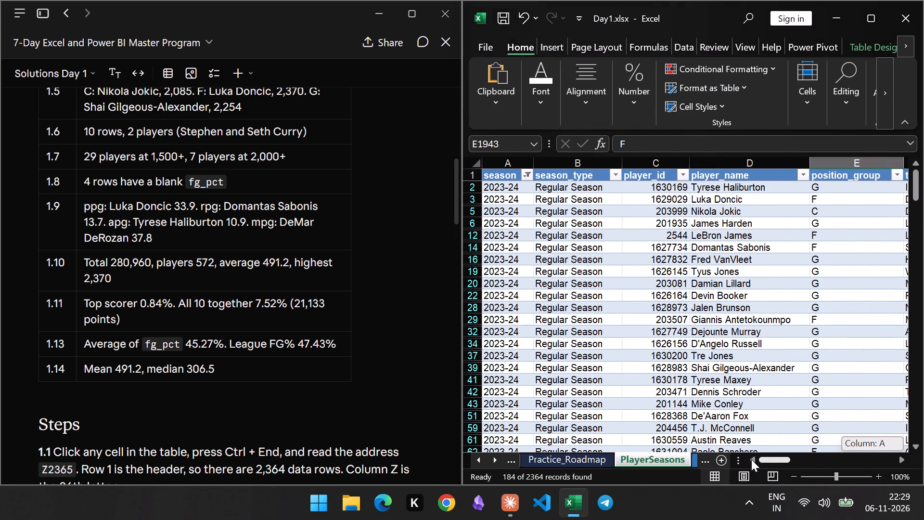
# Sort the filtered PlayerSeasons rows by mpg from largest to smallest and check the minutes leader's name and value.
pyautogui.moveTo(751, 459); pyautogui.dragTo(810, 468)
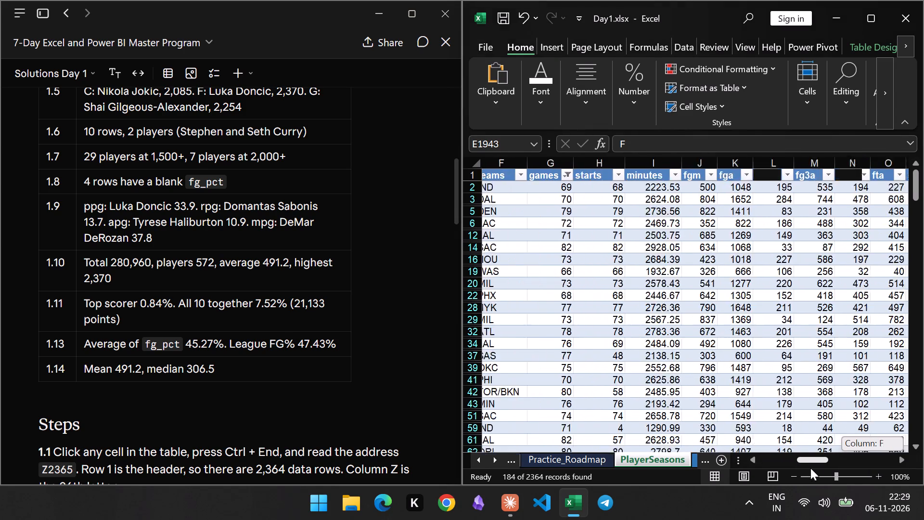
pyautogui.moveTo(810, 468); pyautogui.dragTo(868, 469)
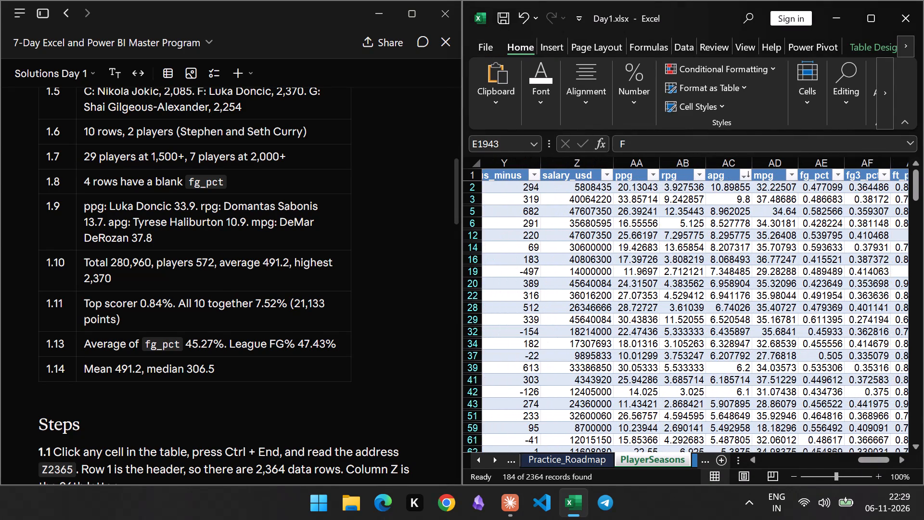
pyautogui.click(791, 176)
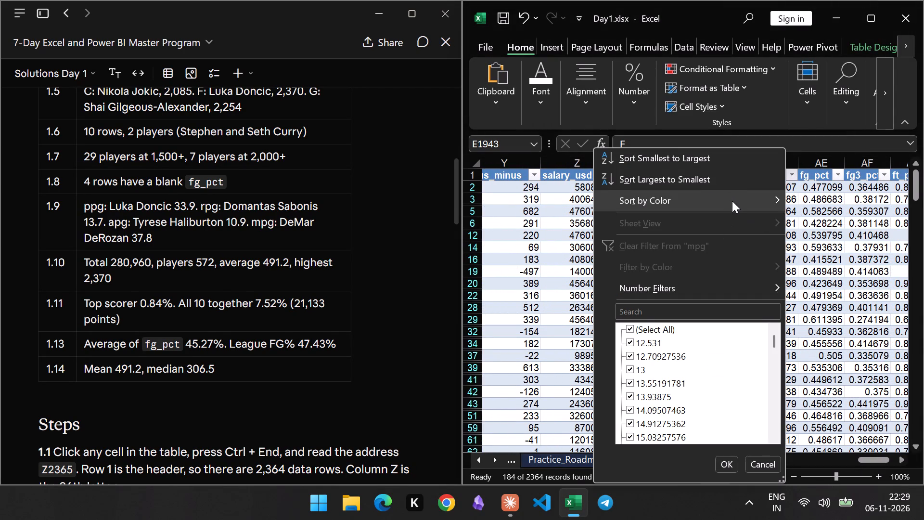
pyautogui.click(740, 178)
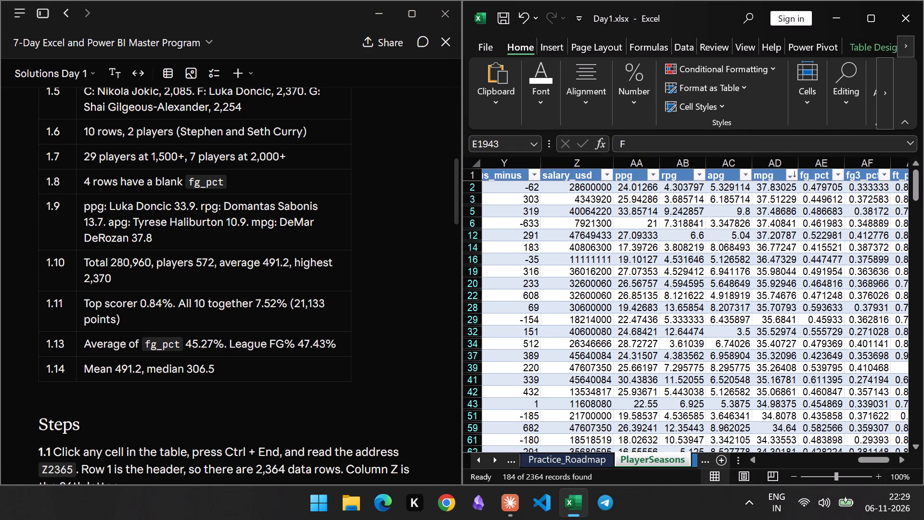
pyautogui.moveTo(881, 462); pyautogui.dragTo(768, 454)
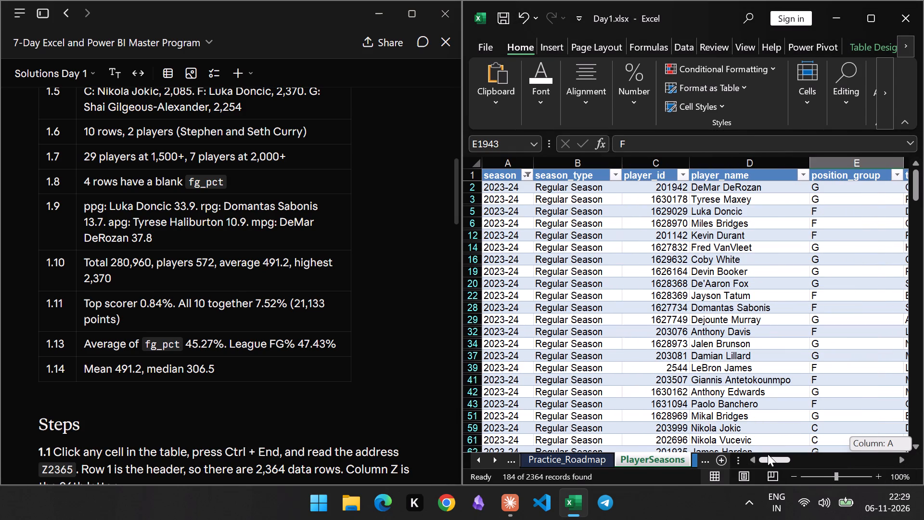
pyautogui.moveTo(768, 454); pyautogui.dragTo(814, 462)
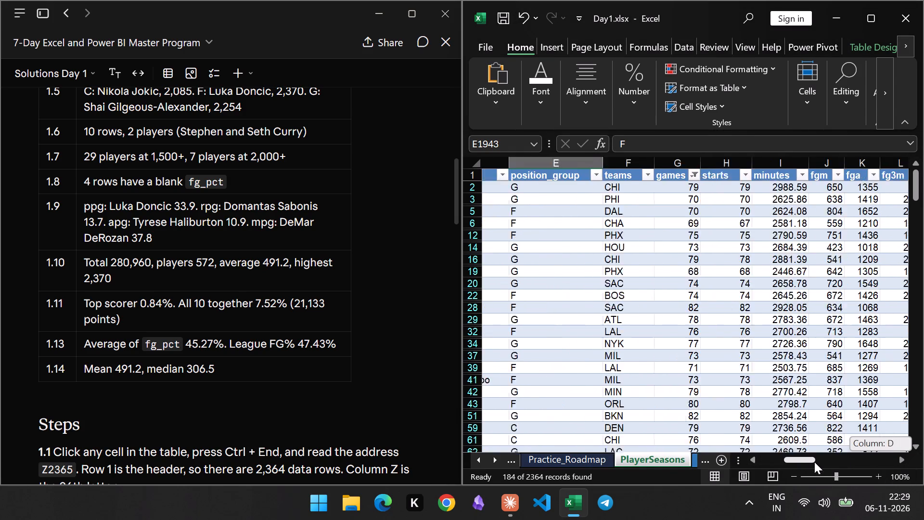
pyautogui.moveTo(814, 462); pyautogui.dragTo(856, 463)
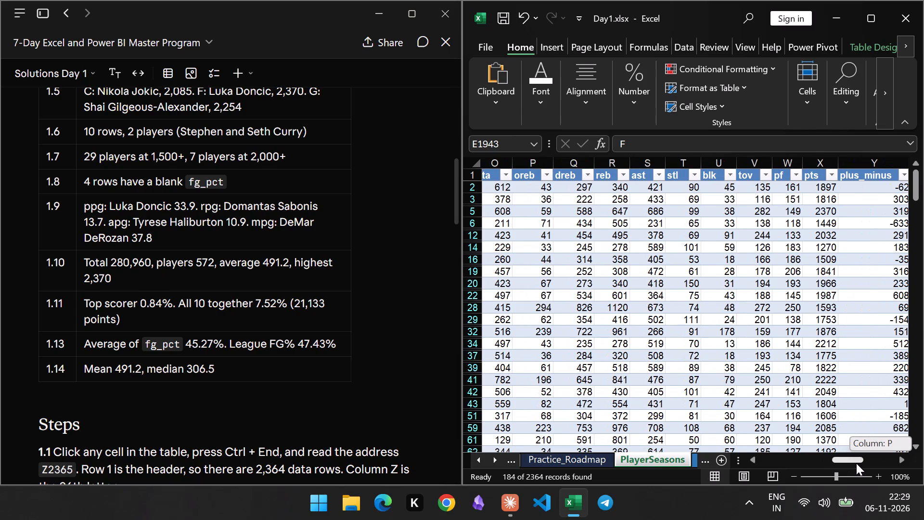
pyautogui.moveTo(856, 463); pyautogui.dragTo(876, 465)
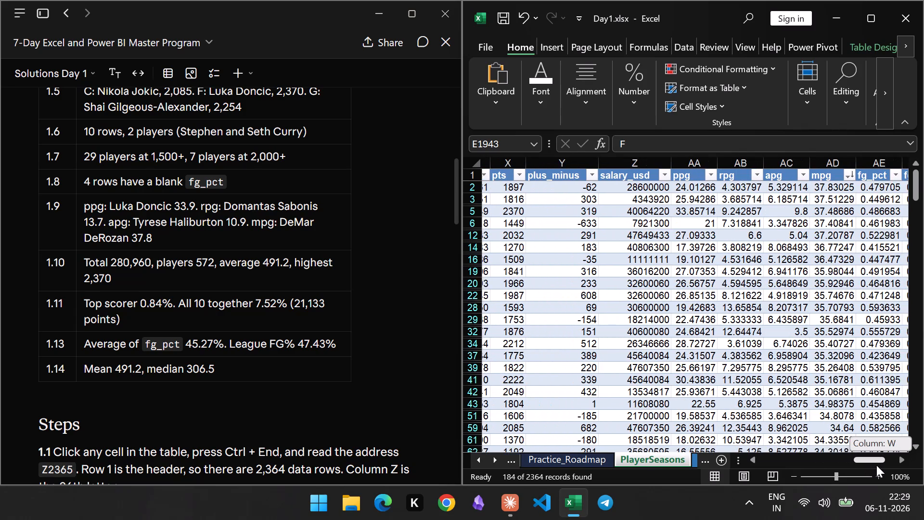
pyautogui.moveTo(876, 465); pyautogui.dragTo(885, 465)
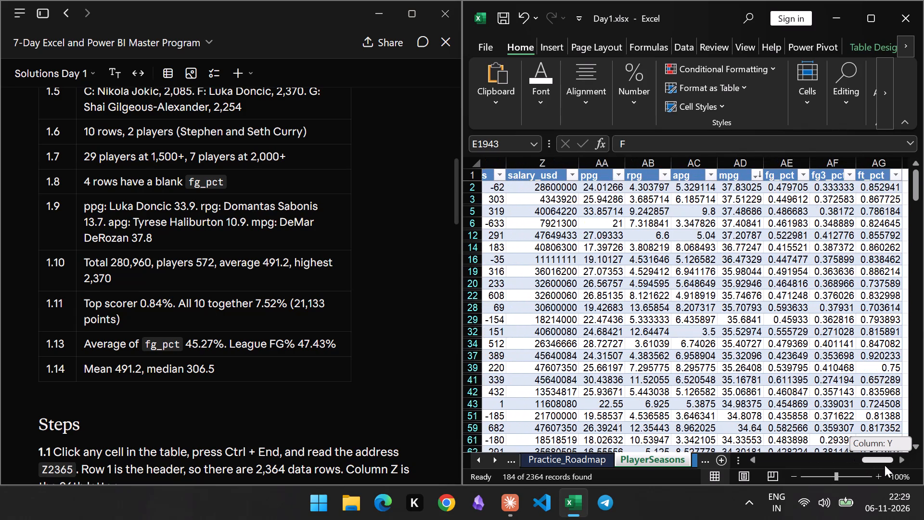
pyautogui.moveTo(885, 465); pyautogui.dragTo(731, 463)
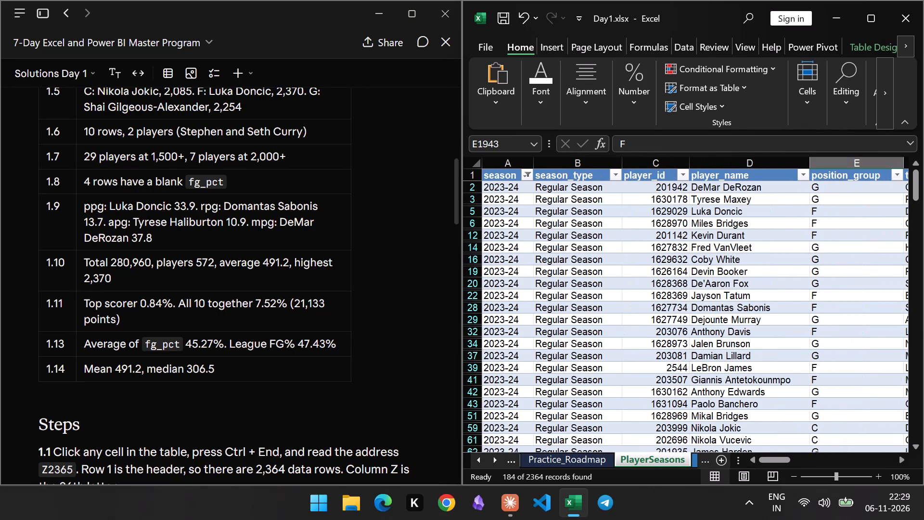
# Return from Solutions Day 1 to the Day 1: Excel from zero page of the program in Claude.
pyautogui.scroll(-1, 395, 283)
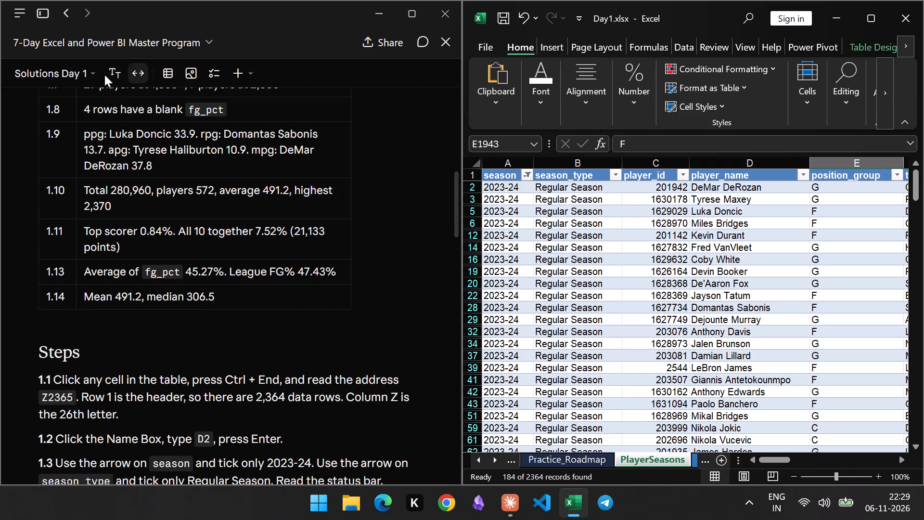
pyautogui.click(88, 76)
pyautogui.click(83, 161)
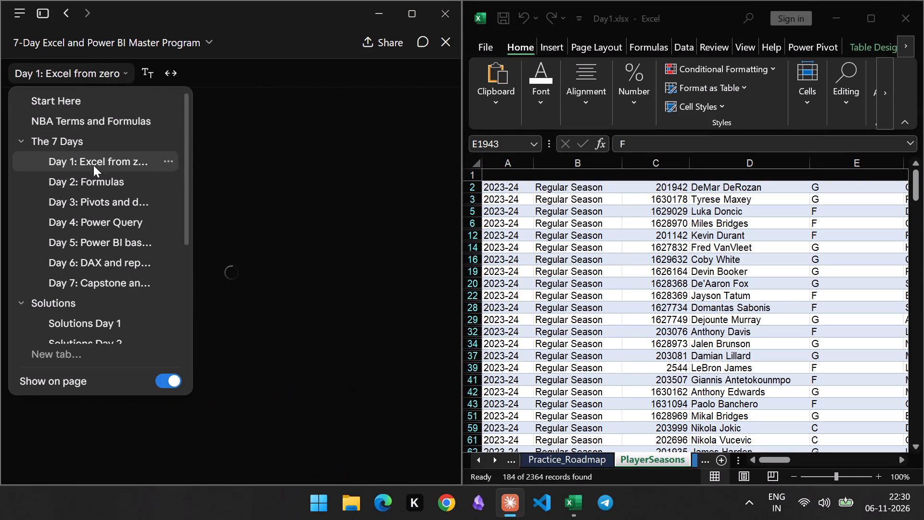
pyautogui.scroll(8, 771, 295)
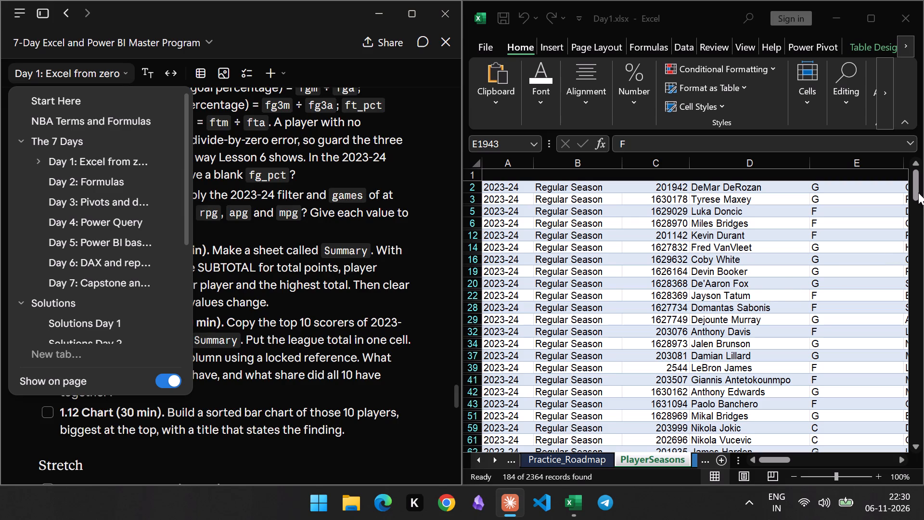
# Reselect all seasons in the season column filter of the PlayerSeasons table in Excel.
pyautogui.moveTo(915, 187); pyautogui.dragTo(917, 250)
pyautogui.moveTo(915, 190); pyautogui.dragTo(915, 234)
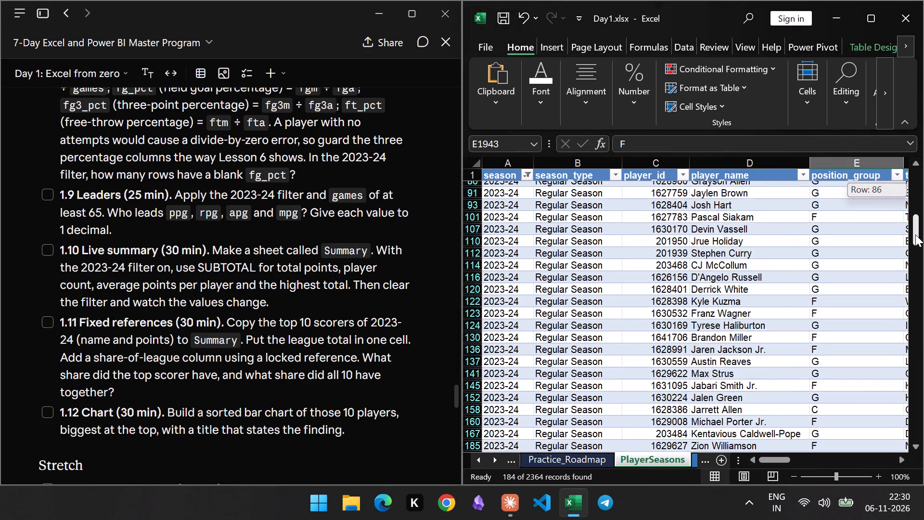
pyautogui.moveTo(915, 234); pyautogui.dragTo(914, 146)
pyautogui.click(526, 178)
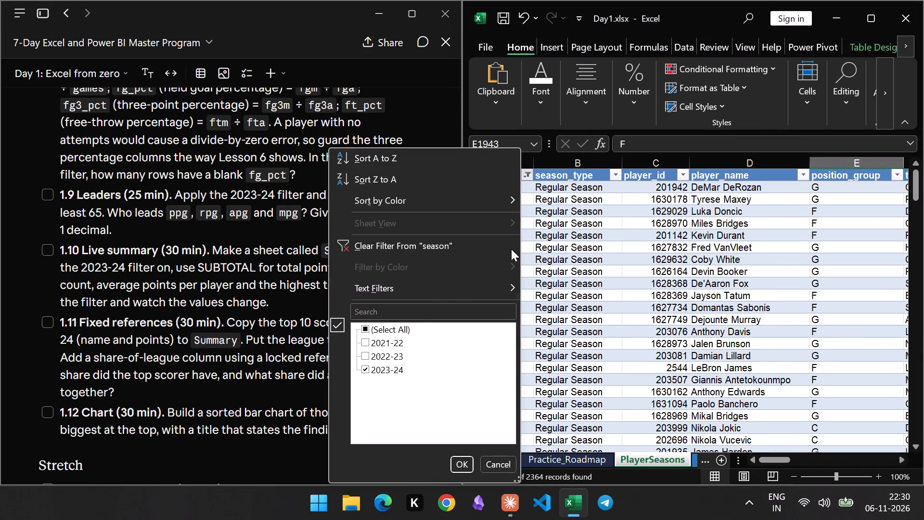
pyautogui.click(390, 330)
pyautogui.click(460, 464)
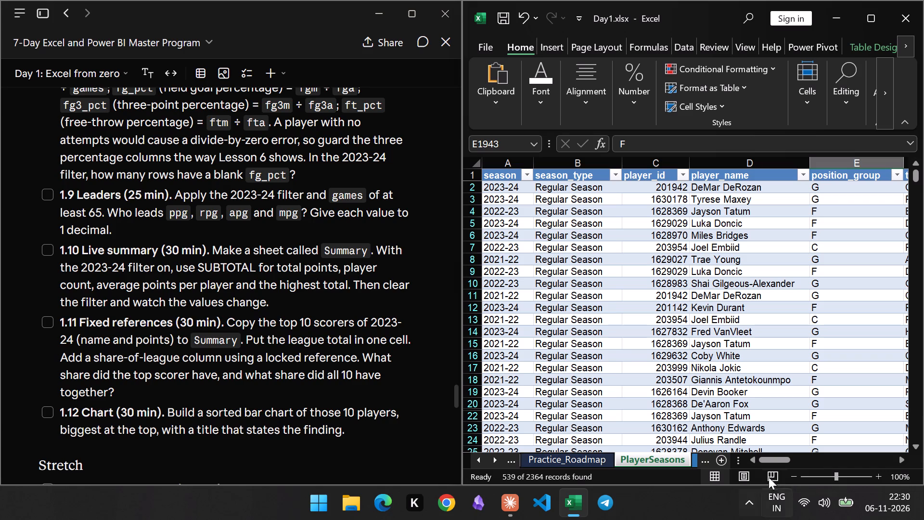
pyautogui.moveTo(773, 459); pyautogui.dragTo(798, 461)
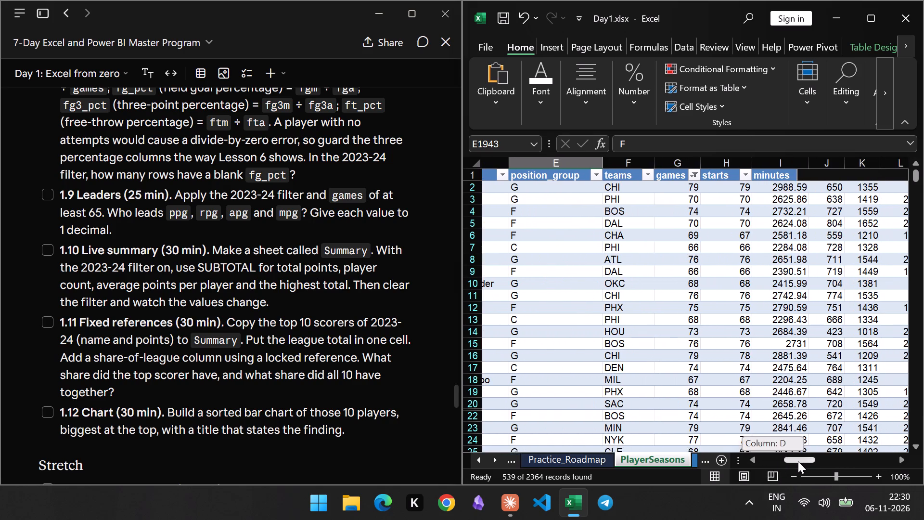
pyautogui.moveTo(798, 461); pyautogui.dragTo(805, 465)
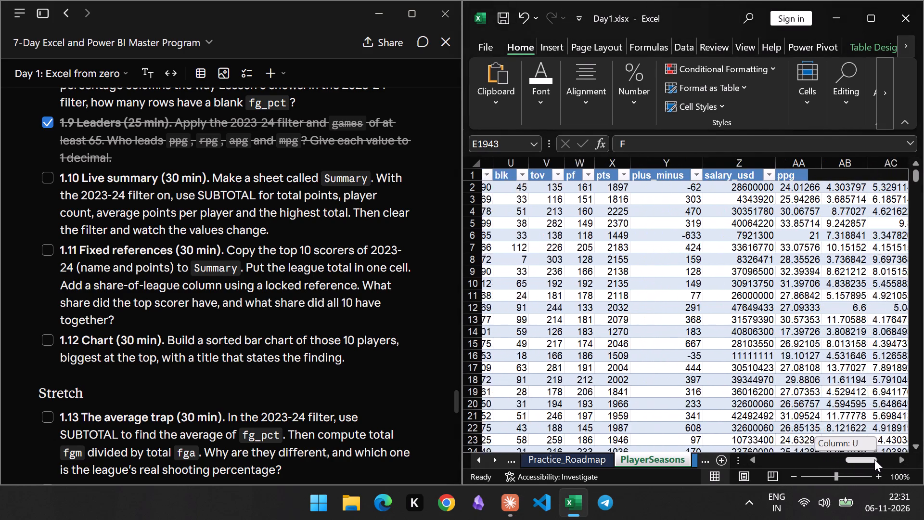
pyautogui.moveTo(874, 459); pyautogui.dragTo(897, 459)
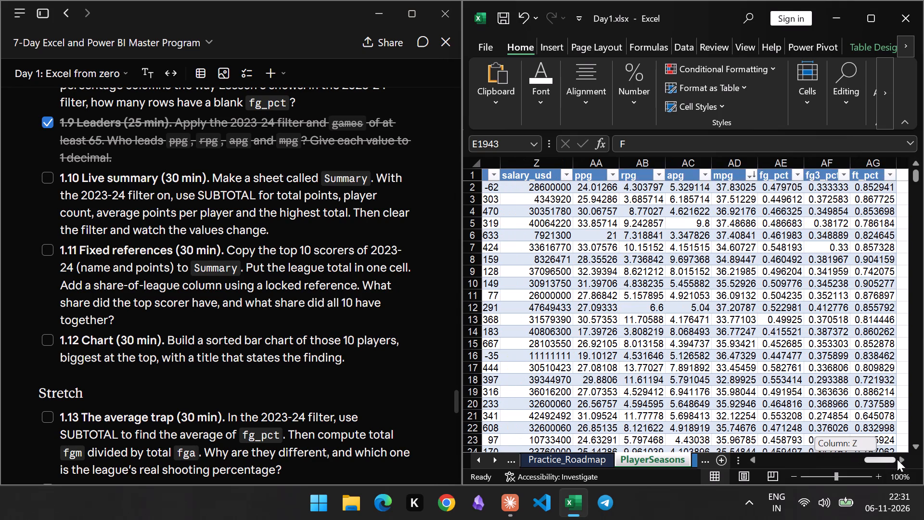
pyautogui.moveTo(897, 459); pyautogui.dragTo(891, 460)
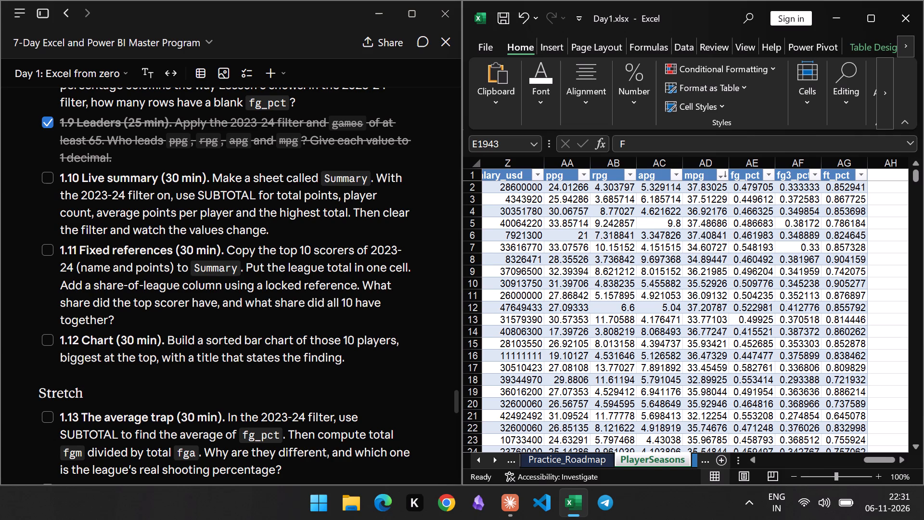
# Enter "w" in cell E1943 of the PlayerSeasons position_group column in Excel.
pyautogui.press('w')
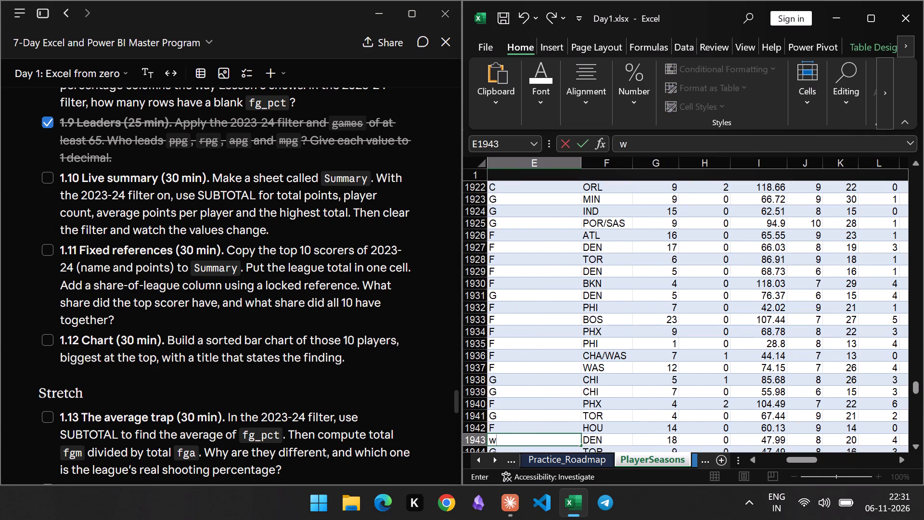
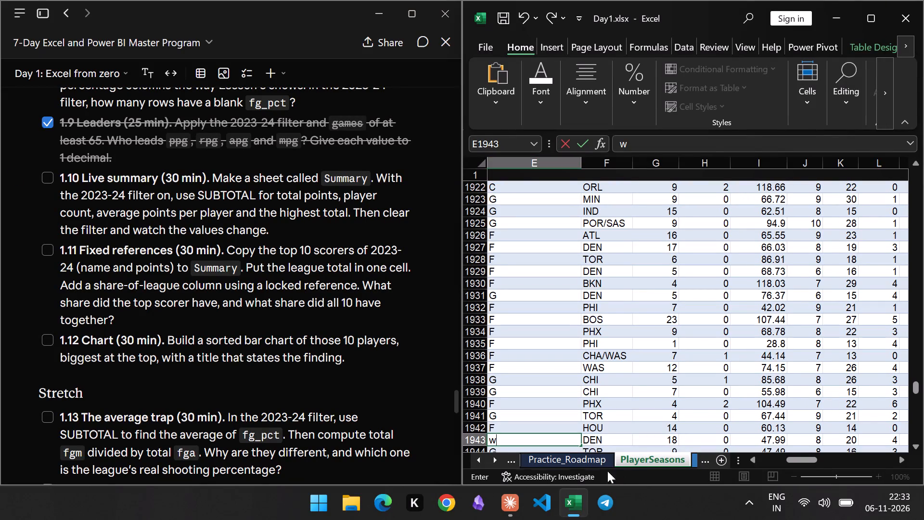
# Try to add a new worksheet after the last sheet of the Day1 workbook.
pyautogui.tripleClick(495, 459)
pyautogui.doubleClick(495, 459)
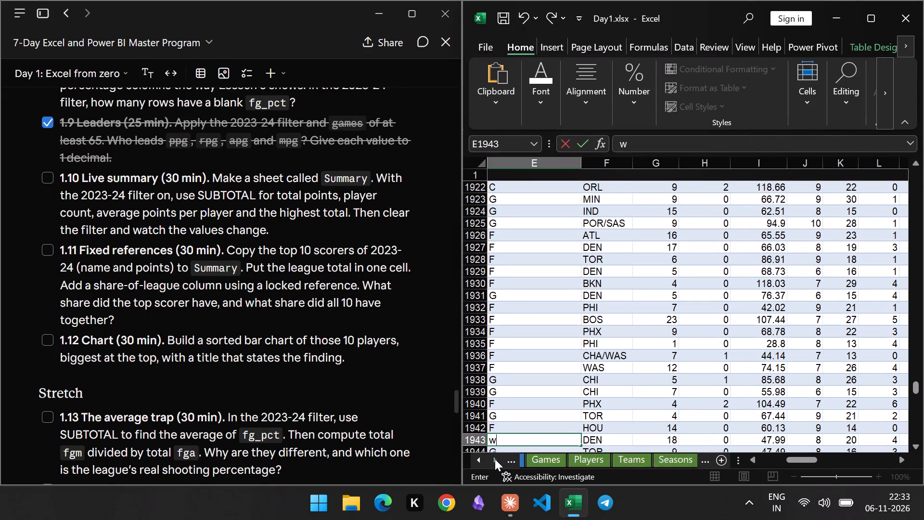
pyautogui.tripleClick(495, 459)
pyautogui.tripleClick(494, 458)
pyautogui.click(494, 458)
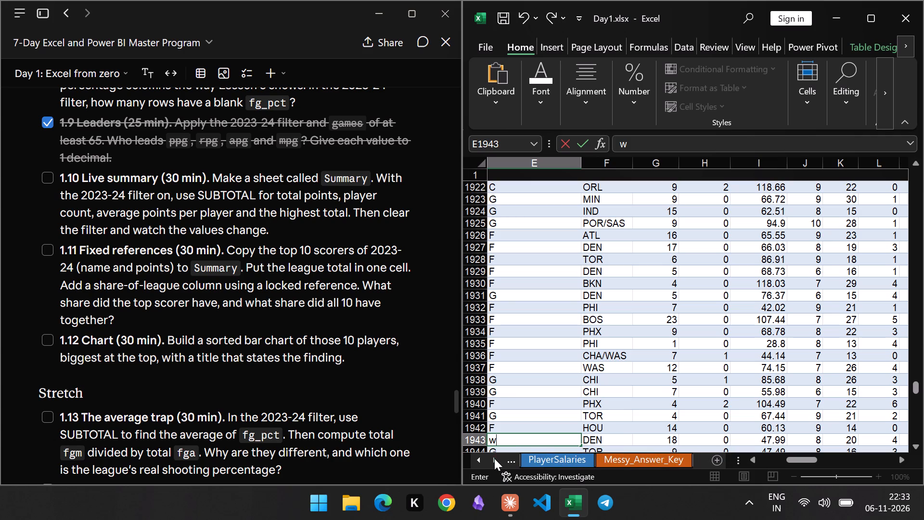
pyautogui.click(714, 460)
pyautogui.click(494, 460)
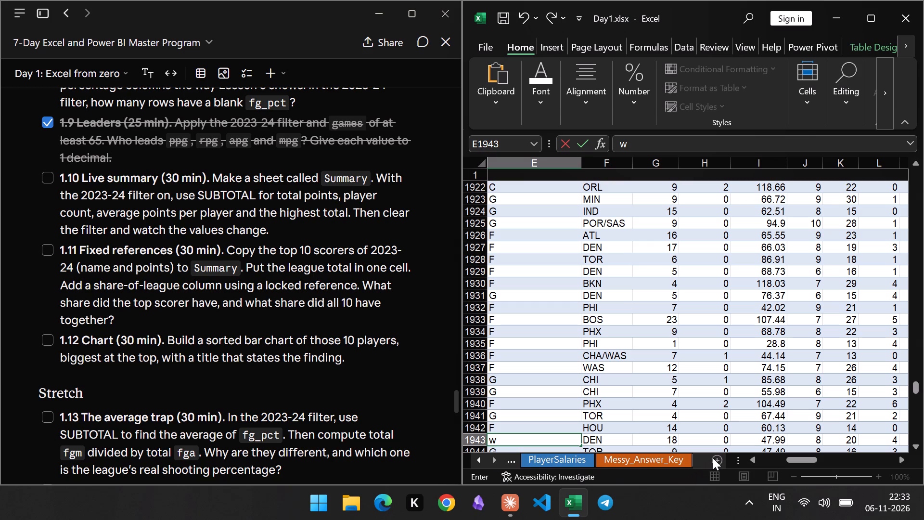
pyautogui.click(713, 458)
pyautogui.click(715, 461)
# Finish editing cell E1943 of PlayerSeasons and undo the stray "w" entry.
pyautogui.click(635, 437)
pyautogui.click(545, 442)
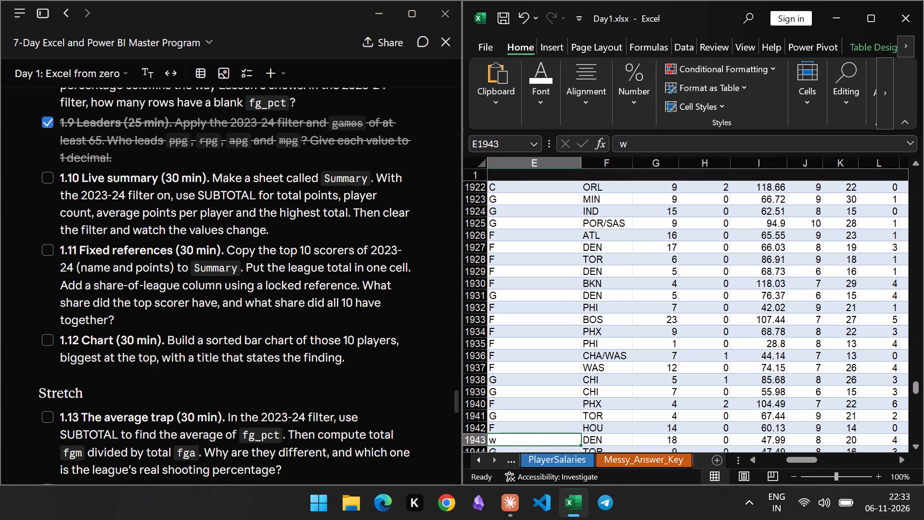
pyautogui.hotkey('ctrl', 'z')
# Add a new worksheet directly after PlayerSeasons and name it Summary.
pyautogui.click(714, 459)
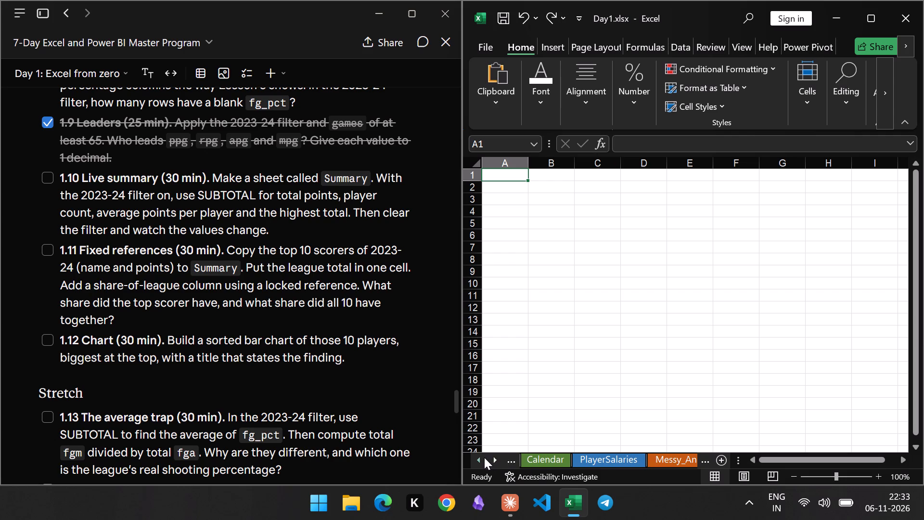
pyautogui.click(497, 456)
pyautogui.doubleClick(497, 456)
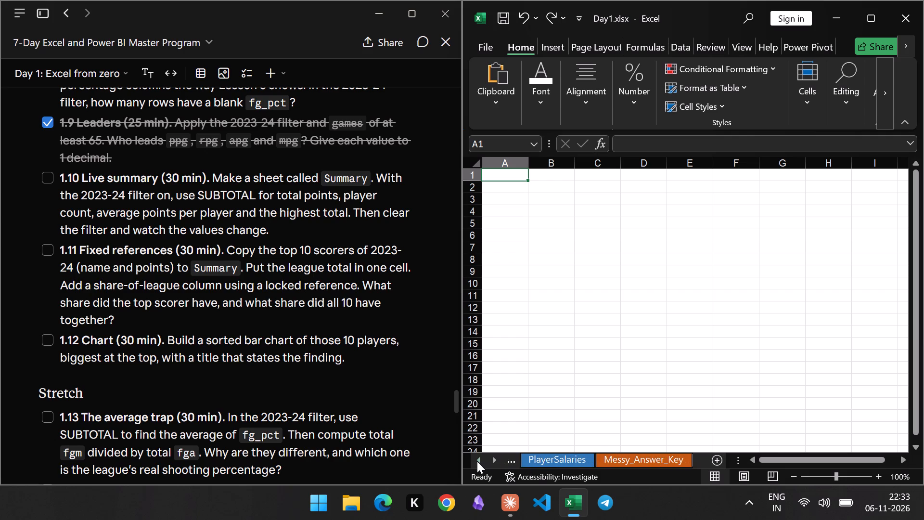
pyautogui.tripleClick(477, 461)
pyautogui.click(477, 461)
pyautogui.tripleClick(477, 461)
pyautogui.doubleClick(477, 461)
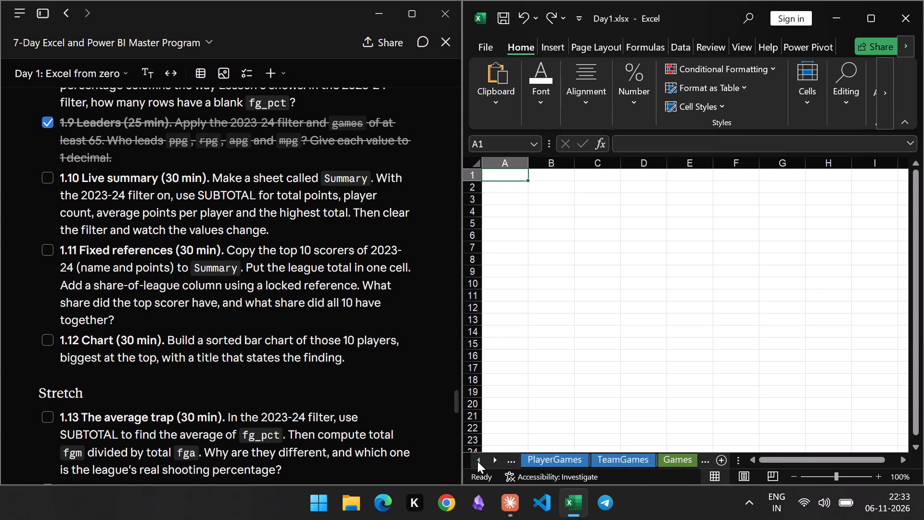
pyautogui.click(477, 461)
pyautogui.tripleClick(477, 461)
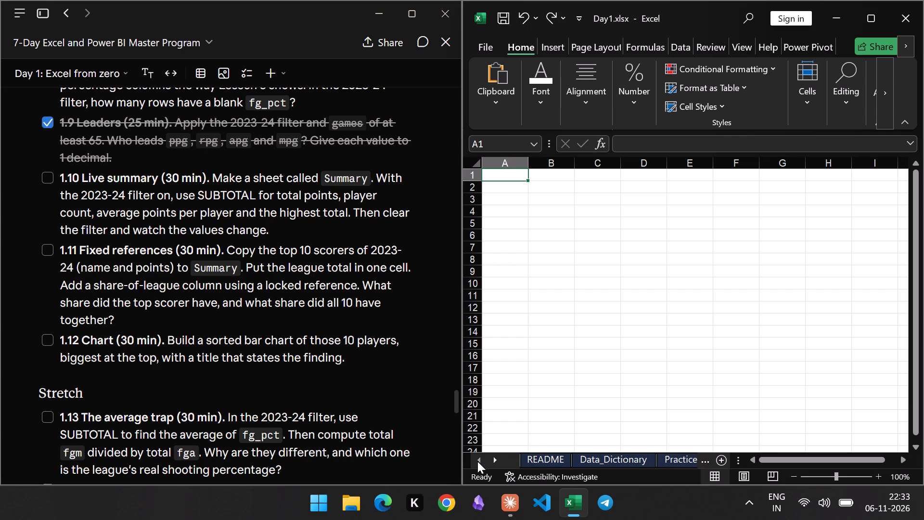
pyautogui.tripleClick(493, 459)
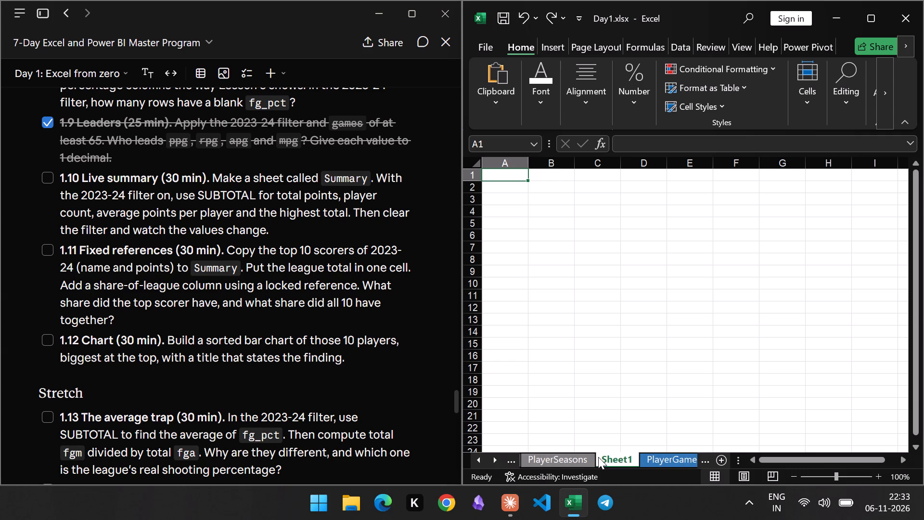
pyautogui.tripleClick(609, 456)
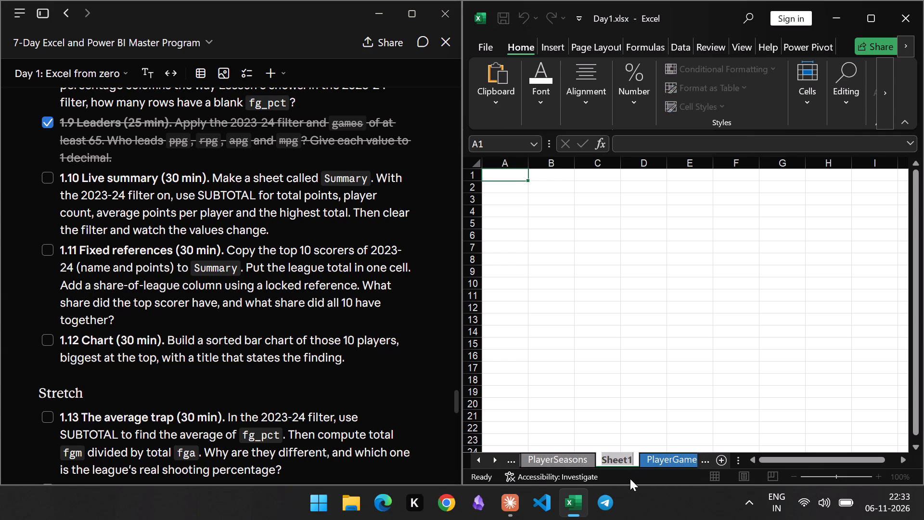
pyautogui.write('Summary')
pyautogui.click(598, 330)
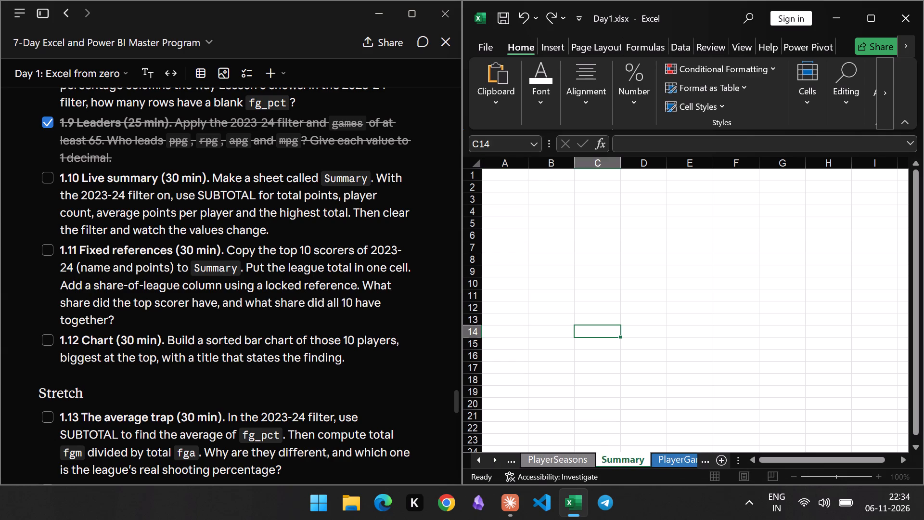
# Review the Tasks introduction in the Day 1 notes in Claude for the sheet to use and the 2023-24 filter definition.
pyautogui.scroll(2, 557, 240)
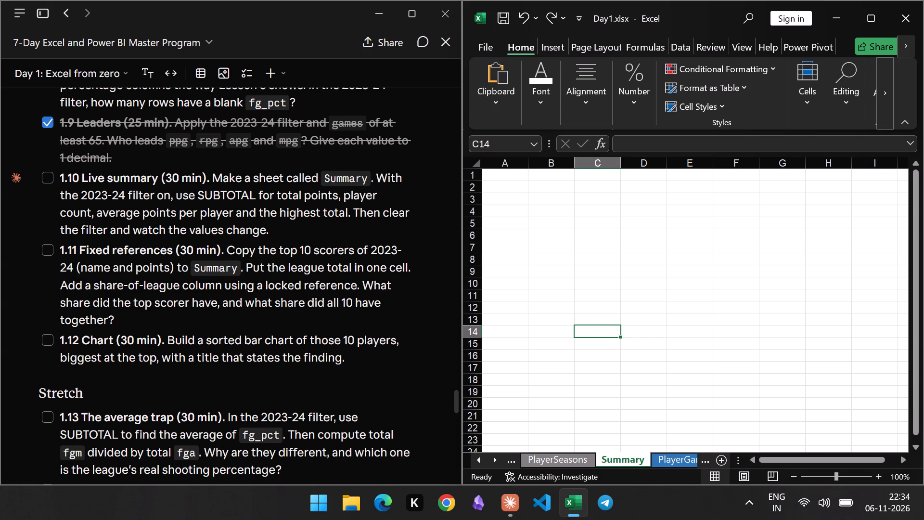
pyautogui.scroll(9, 225, 222)
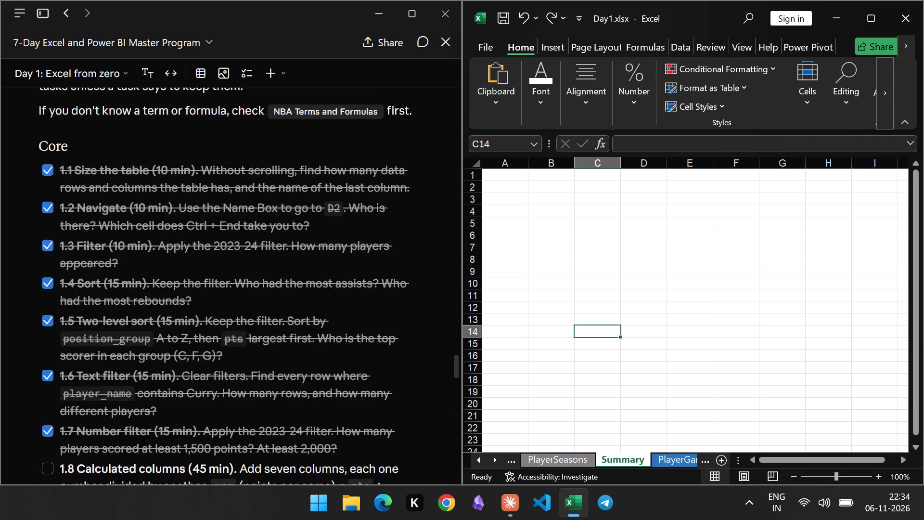
pyautogui.scroll(5, 228, 218)
pyautogui.scroll(-4, 257, 241)
pyautogui.scroll(2, 261, 248)
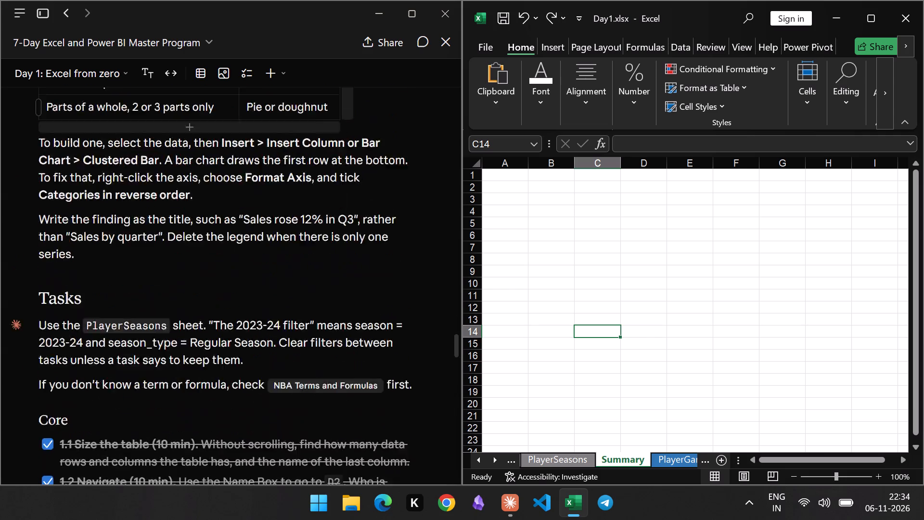
pyautogui.scroll(-2, 264, 240)
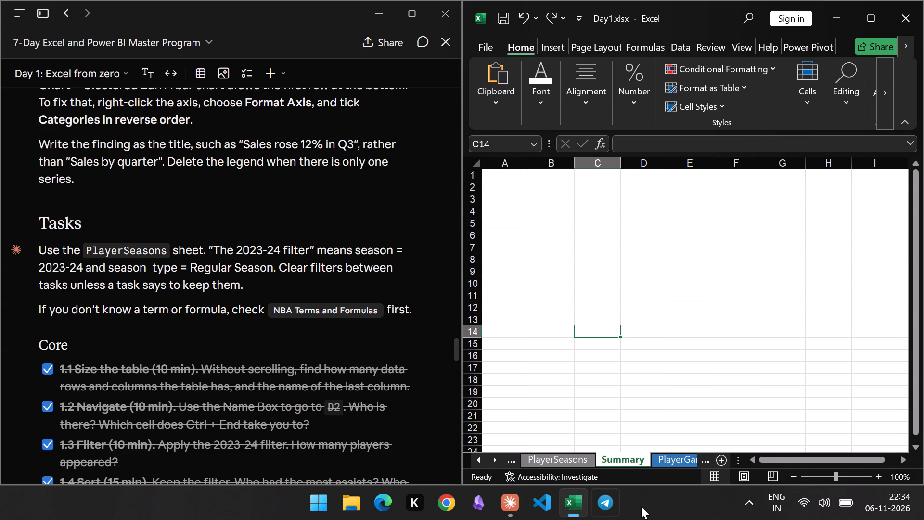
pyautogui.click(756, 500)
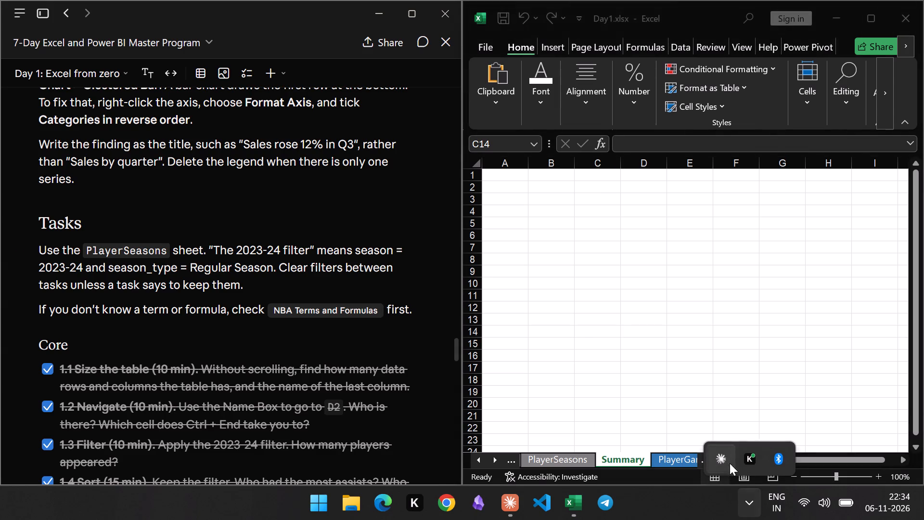
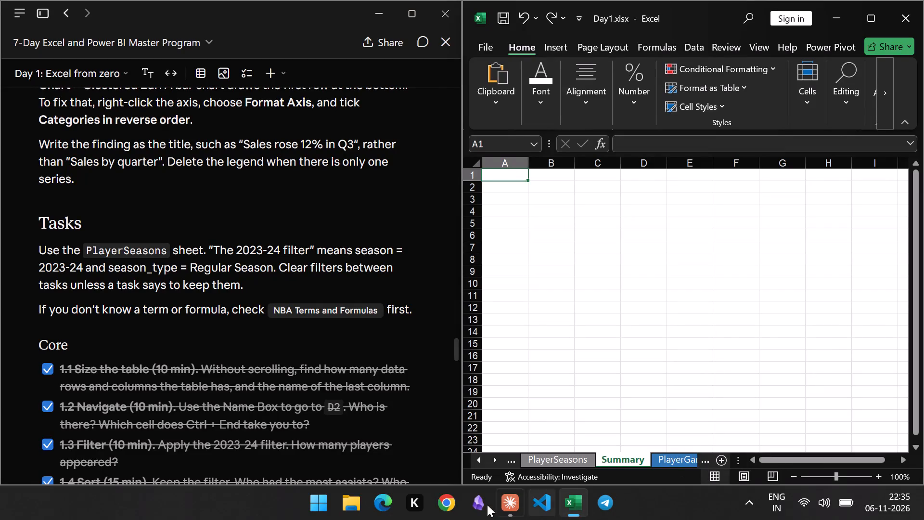
# Switch from the Day1 workbook to the app with the K logo.
pyautogui.click(423, 504)
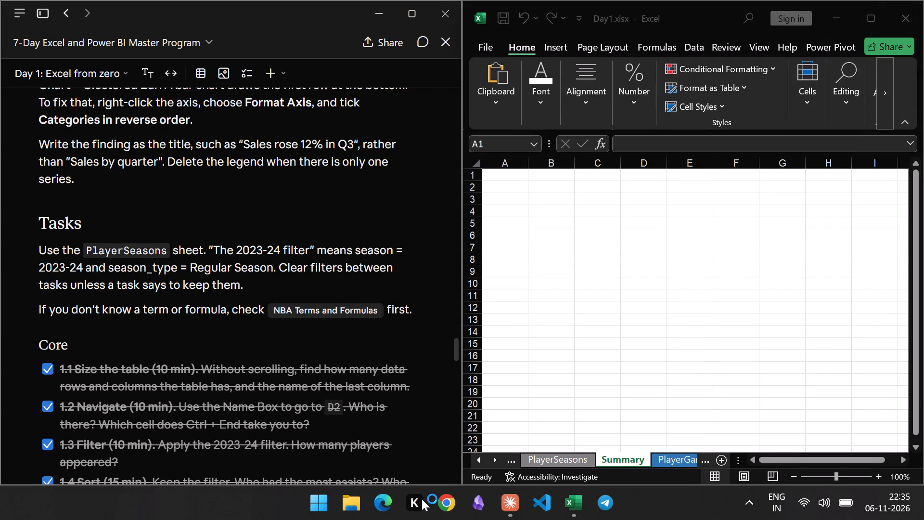